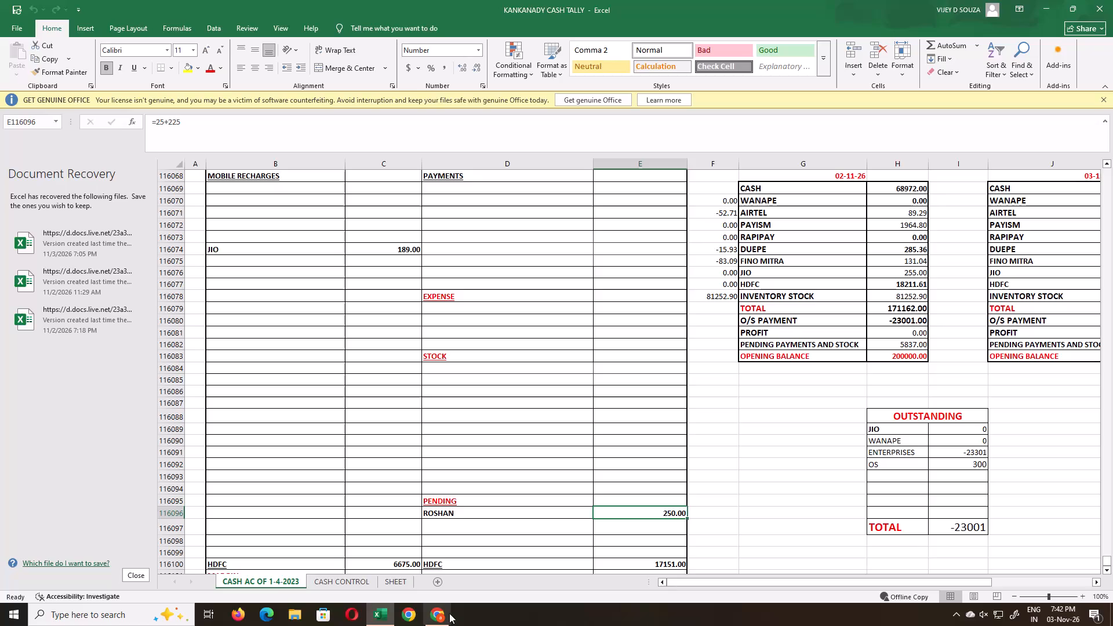
Dismiss the recovered-files list without restoring any version and save the KANKANADY CASH TALLY workbook.
{"action": "left_click", "coordinate": [107, 233]}
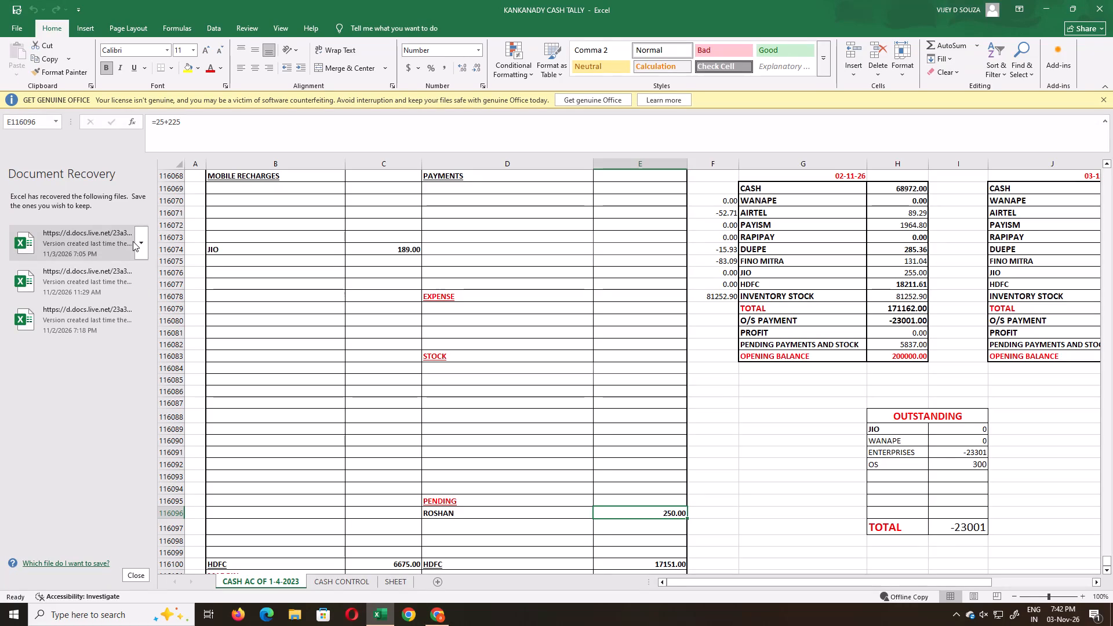
{"action": "left_click", "coordinate": [133, 241]}
{"action": "left_click", "coordinate": [136, 248]}
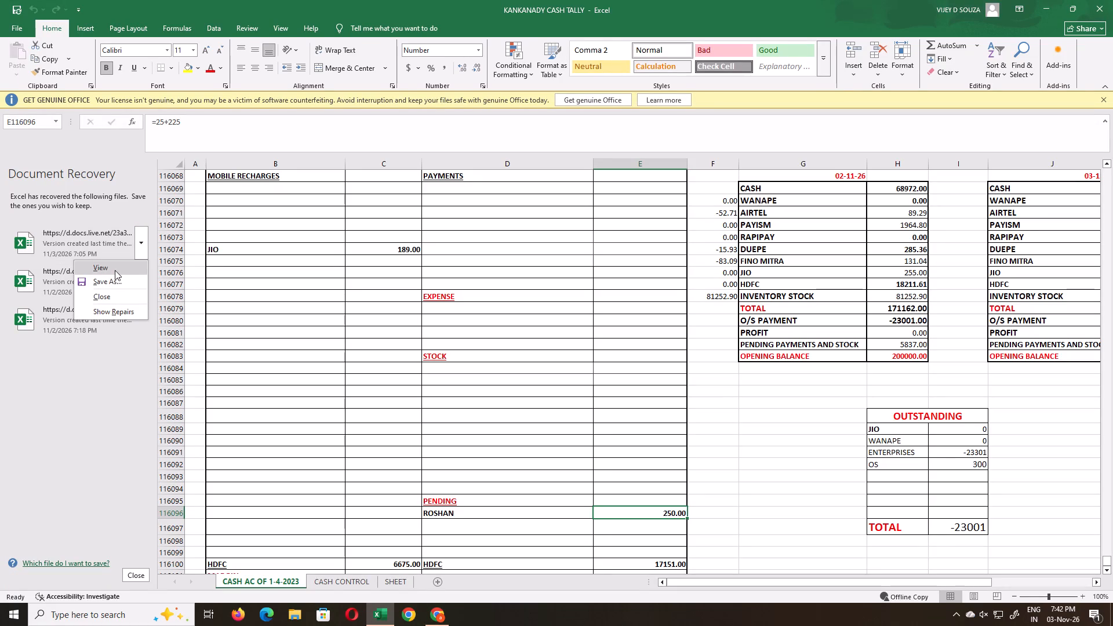
{"action": "left_click", "coordinate": [785, 340]}
{"action": "left_click_drag", "start_coordinate": [908, 374], "coordinate": [834, 411]}
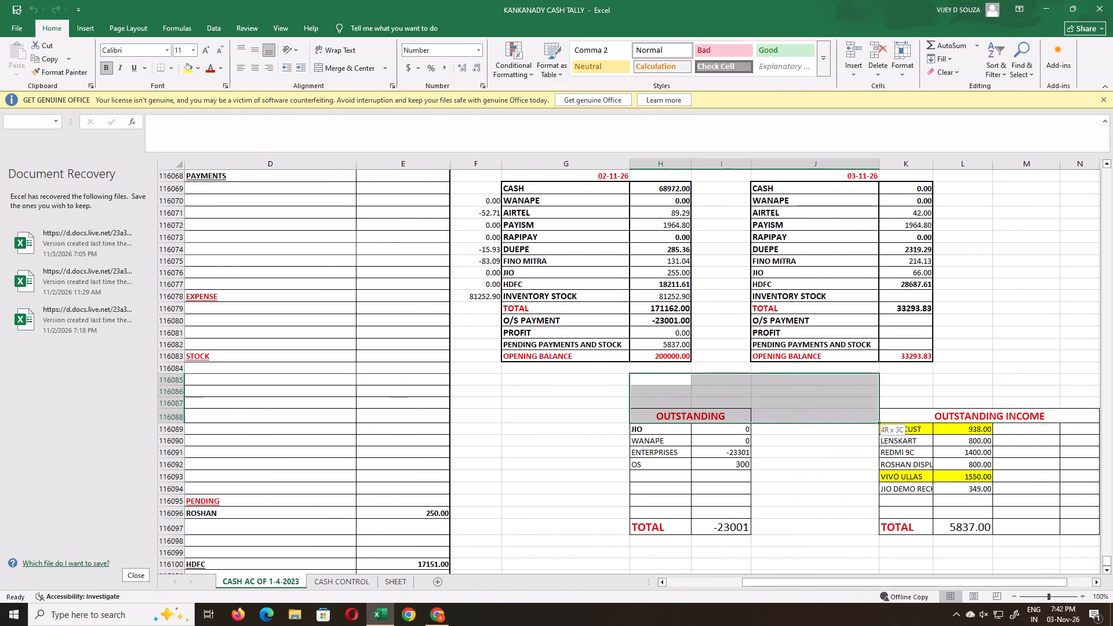
{"action": "left_click_drag", "start_coordinate": [834, 411], "coordinate": [831, 411]}
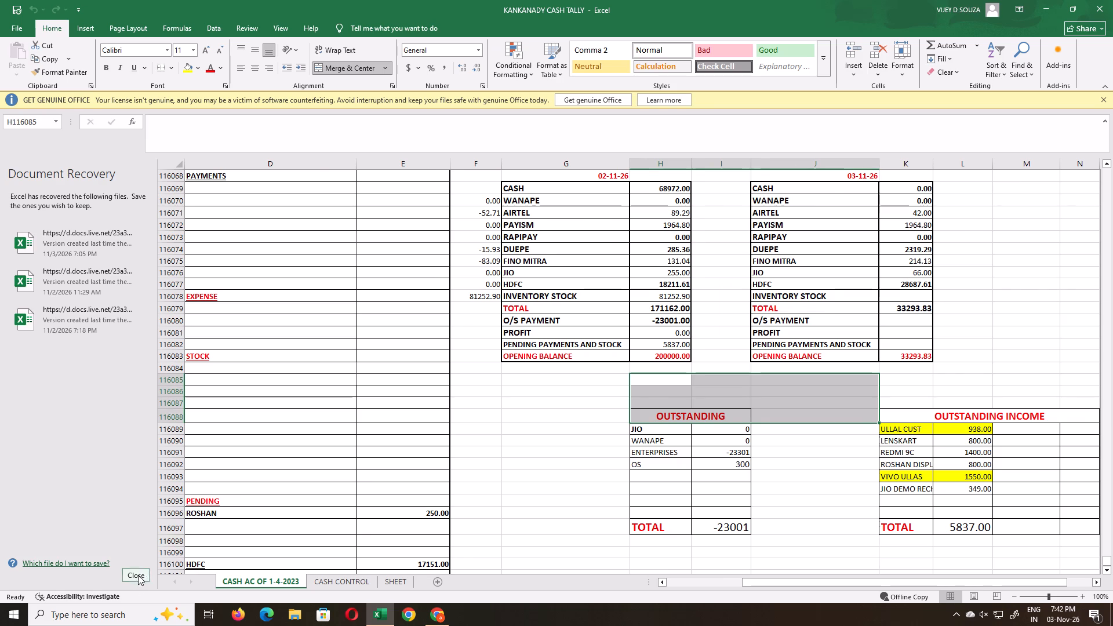
{"action": "left_click", "coordinate": [140, 573]}
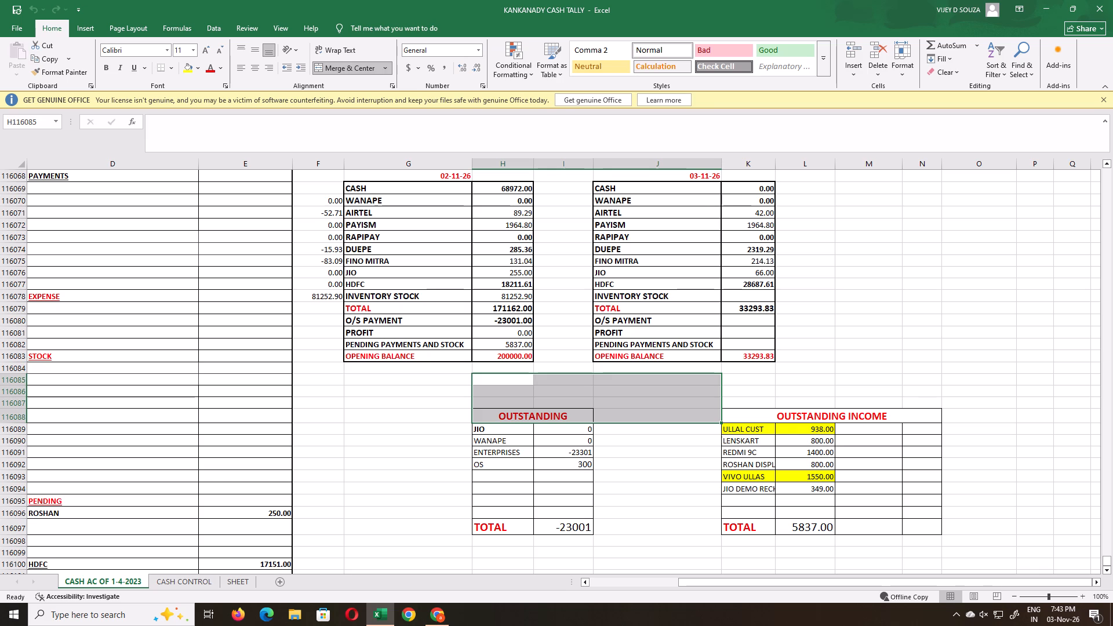
{"action": "key", "text": "ctrl+s"}
Open the BANK OF BARODA PHOTOCOPY ENTRY and KOTAK AIRTEL BALANCE SHEET(NEW) workbooks, and save the latter.
{"action": "right_click", "coordinate": [385, 618]}
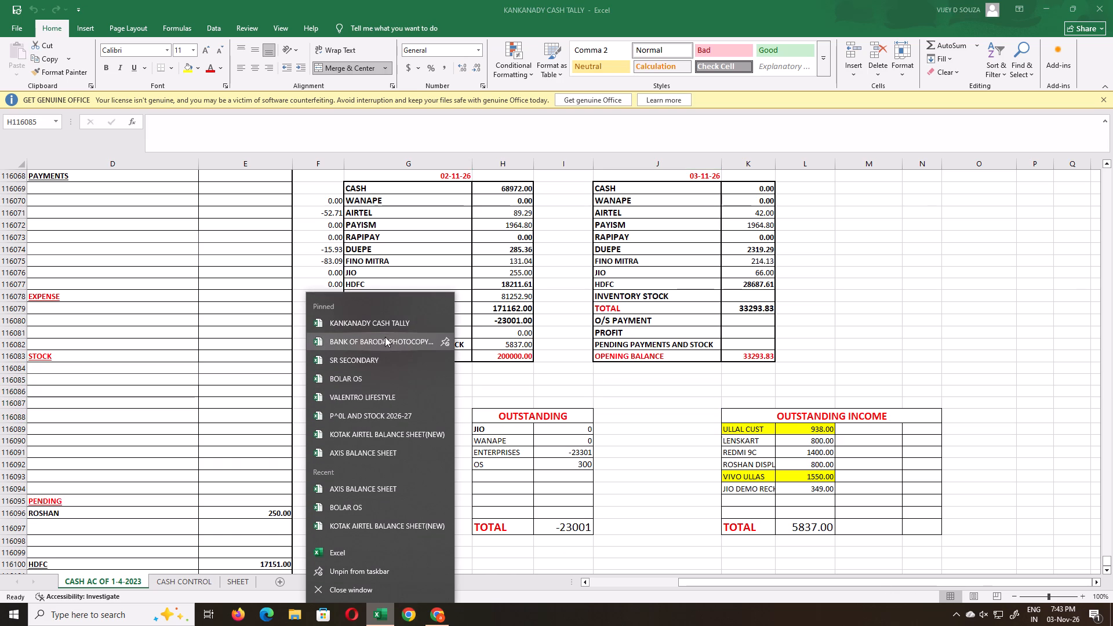
{"action": "left_click", "coordinate": [385, 337]}
{"action": "right_click", "coordinate": [383, 617]}
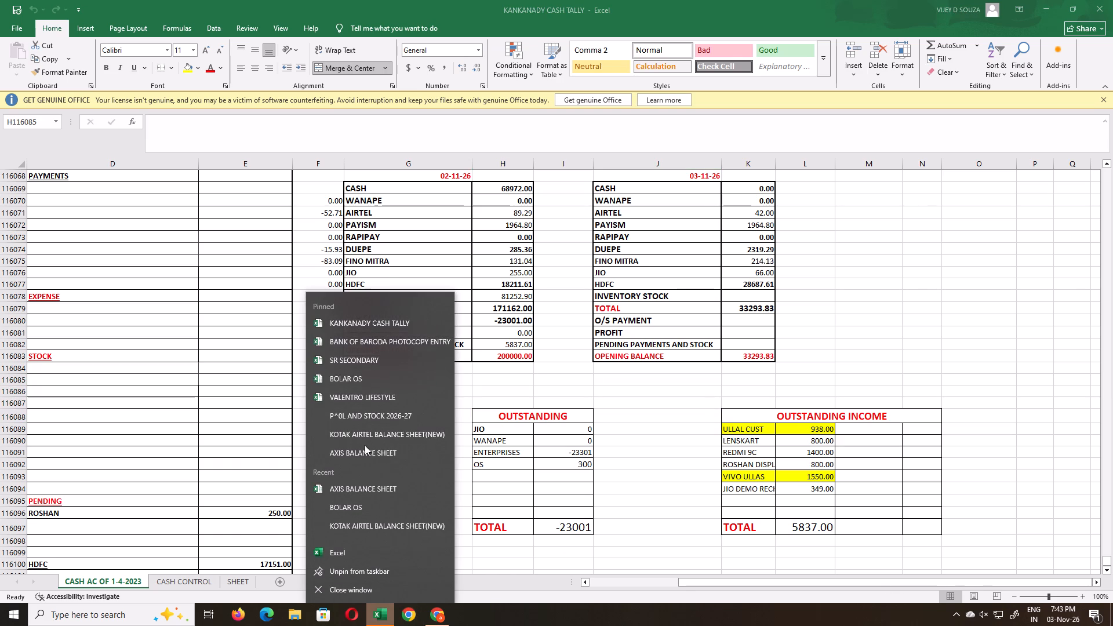
{"action": "left_click", "coordinate": [363, 436]}
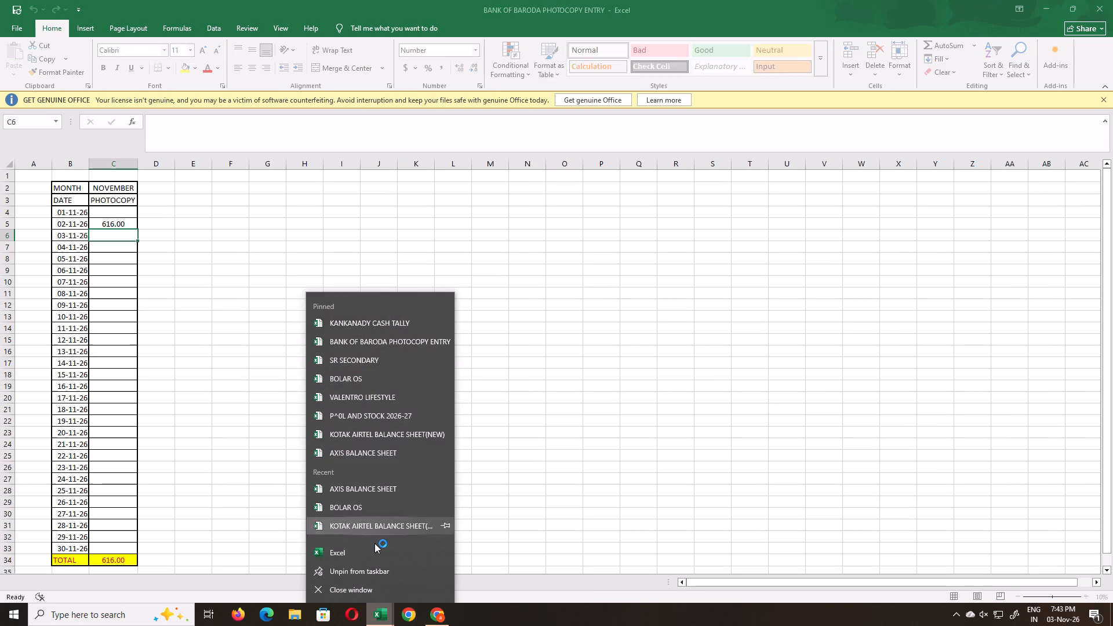
{"action": "key", "text": "ctrl+s"}
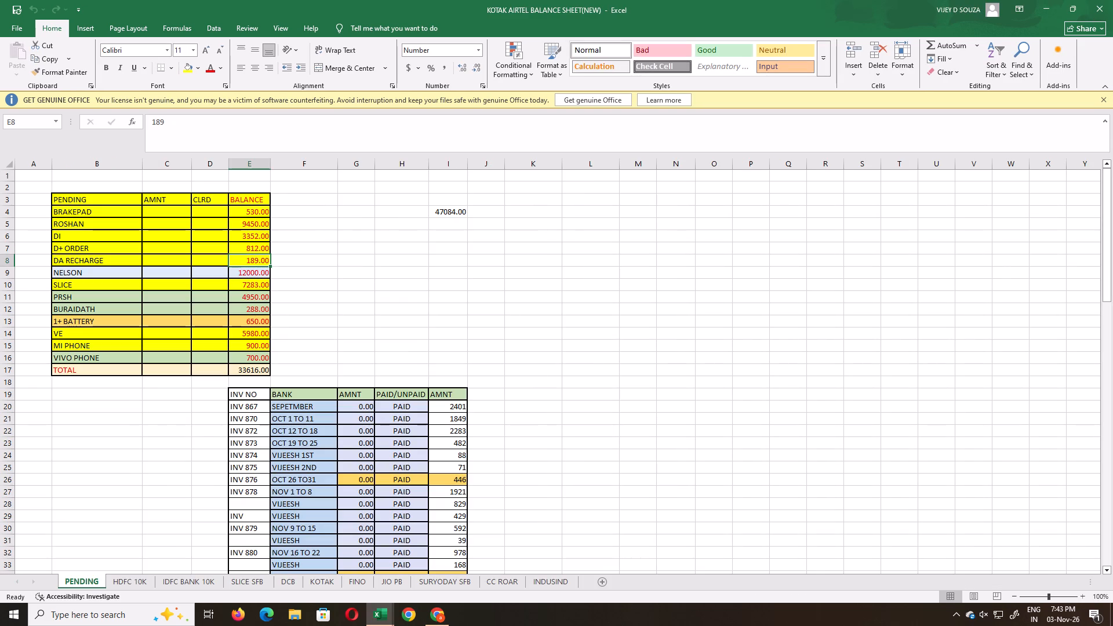
{"action": "key", "text": "ctrl+s"}
Switch to the BANK OF BARODA PHOTOCOPY ENTRY workbook and close it.
{"action": "key", "text": "alt+Tab"}
{"action": "left_click", "coordinate": [1112, 0]}
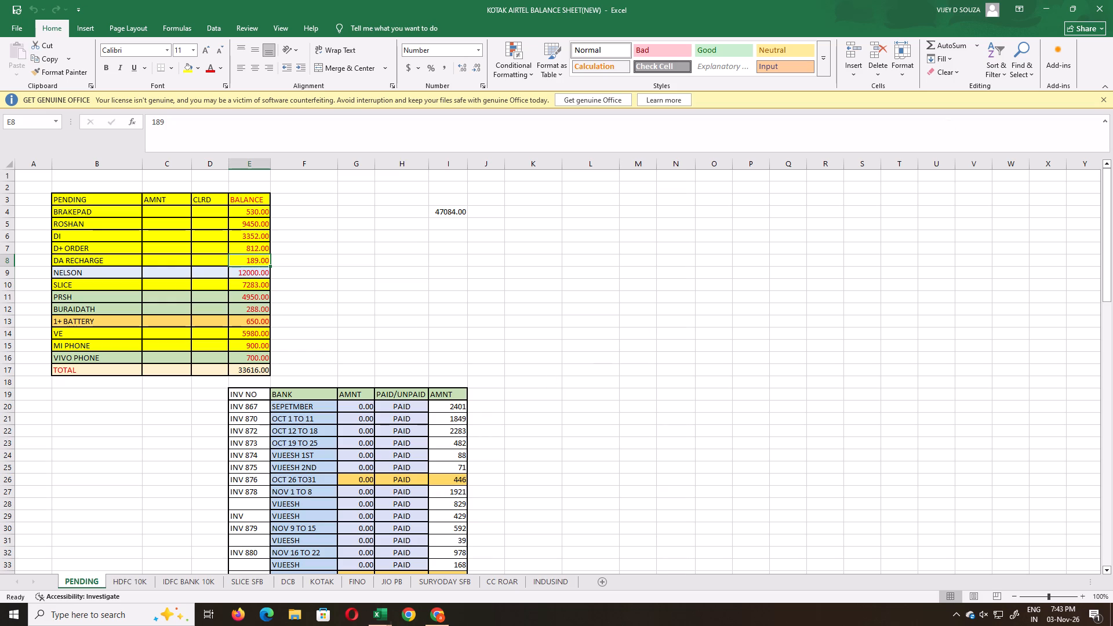
Save the KOTAK AIRTEL BALANCE SHEET(NEW) workbook, and switch to KANKANADY CASH TALLY and save it.
{"action": "key", "text": "ctrl+s"}
{"action": "key", "text": "ctrl+s"}
{"action": "key", "text": "ctrl+s"}
{"action": "key", "text": "alt+Tab"}
{"action": "key", "text": "ctrl+s"}
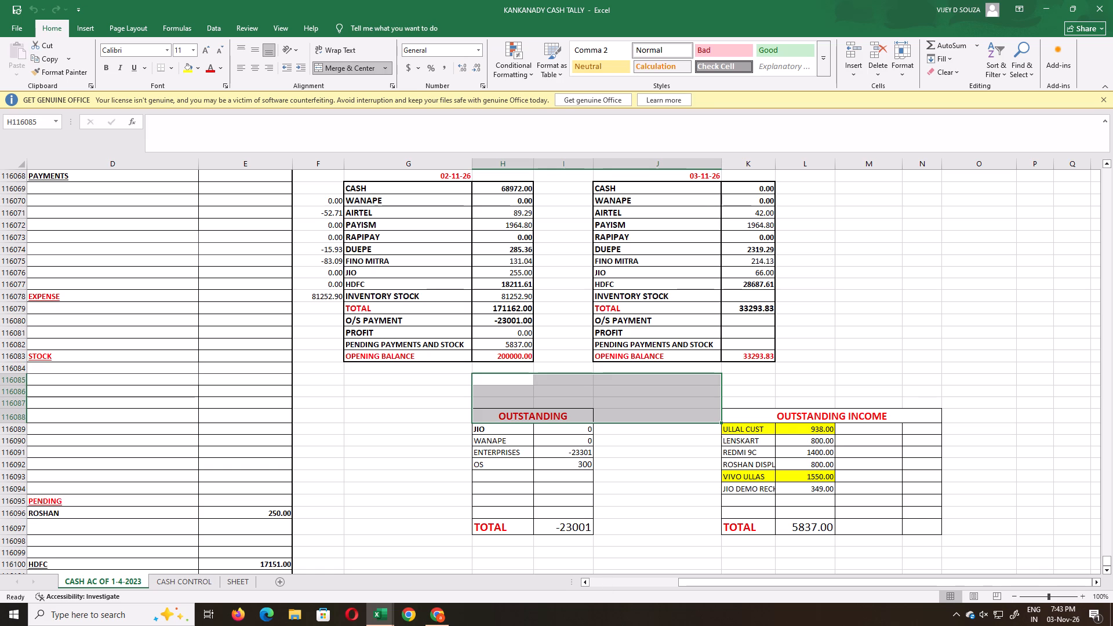
In KOTAK AIRTEL BALANCE SHEET(NEW), insert a row above SLICE on the PENDING sheet for NAKAZ, with balance =1250+500+1250+500+1250+500.
{"action": "key", "text": "alt+Tab"}
{"action": "left_click", "coordinate": [2, 287]}
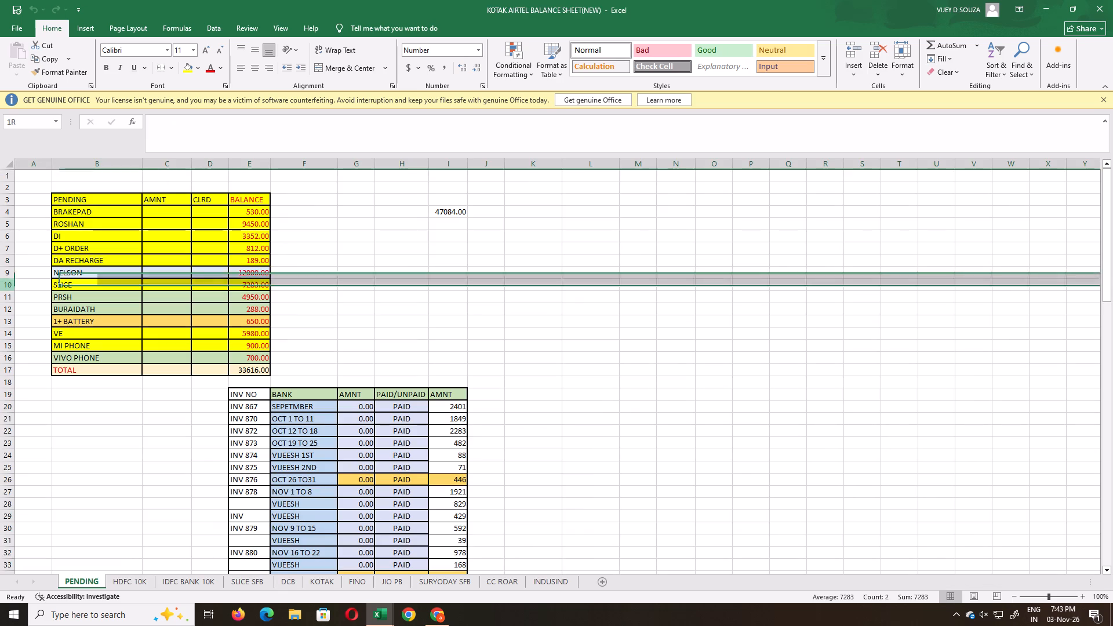
{"action": "key", "text": "ctrl+plus"}
{"action": "left_click", "coordinate": [68, 286]}
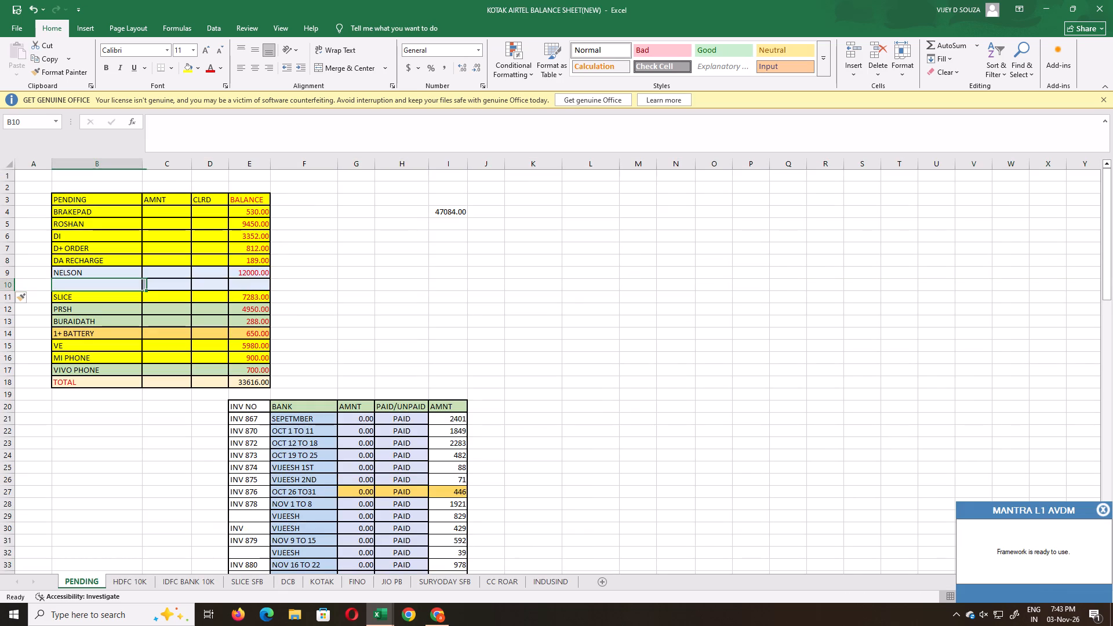
{"action": "key", "text": "a"}
{"action": "key", "text": "BackSpace"}
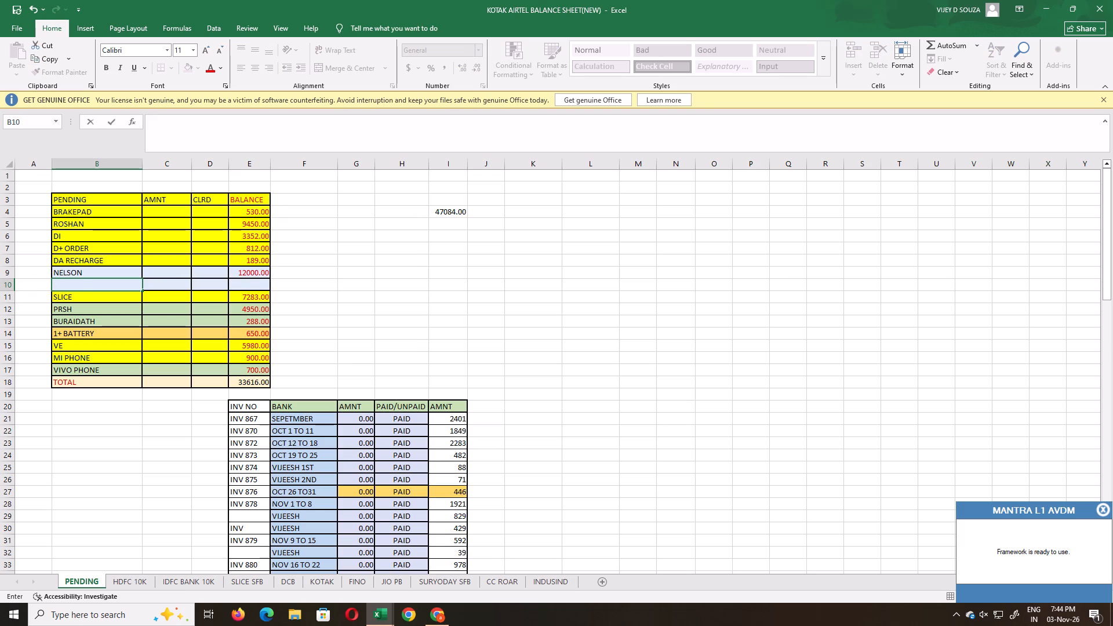
{"action": "type", "text": "NA"}
{"action": "type", "text": "KAZ"}
{"action": "key", "text": "Right"}
{"action": "key", "text": "Right"}
{"action": "key", "text": "Right"}
{"action": "key", "text": "equal"}
{"action": "type", "text": "1250+500"}
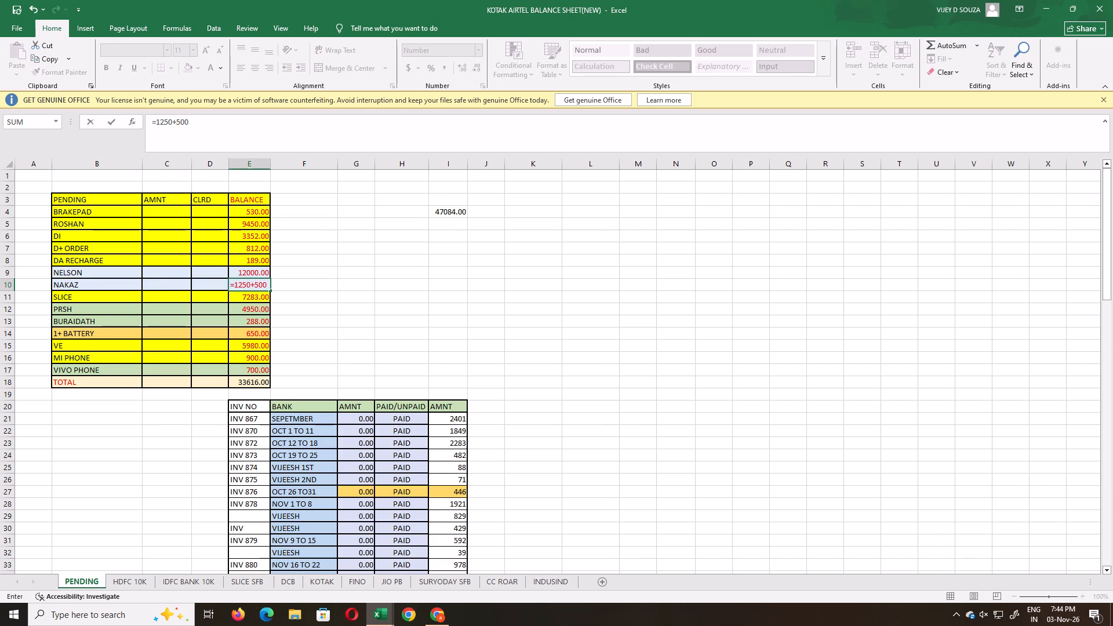
{"action": "type", "text": "+1250+500"}
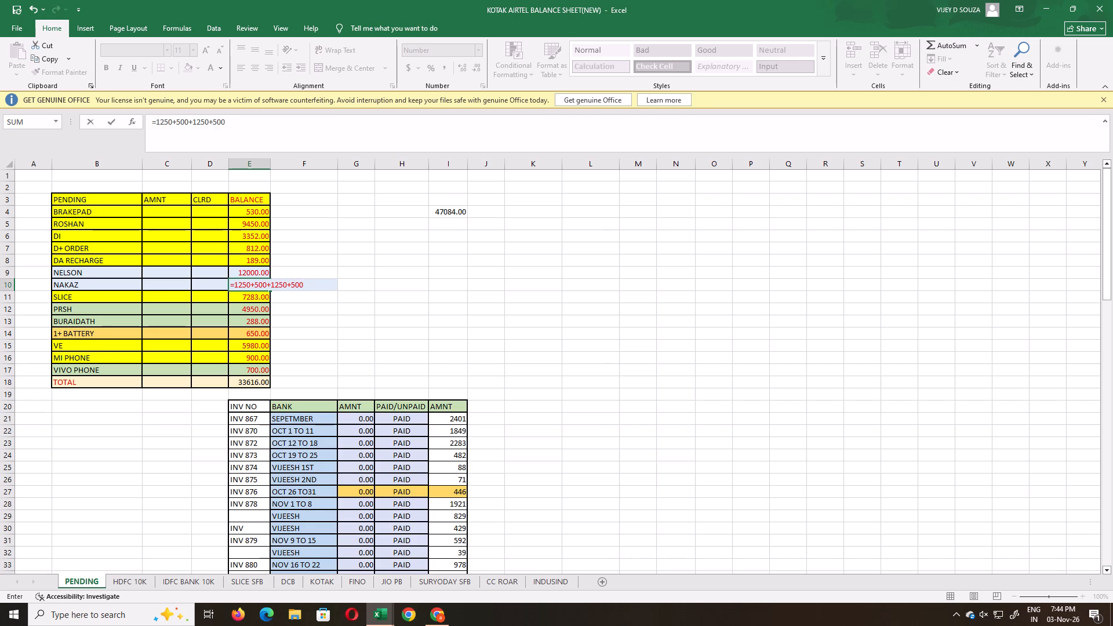
{"action": "type", "text": "+1250+500"}
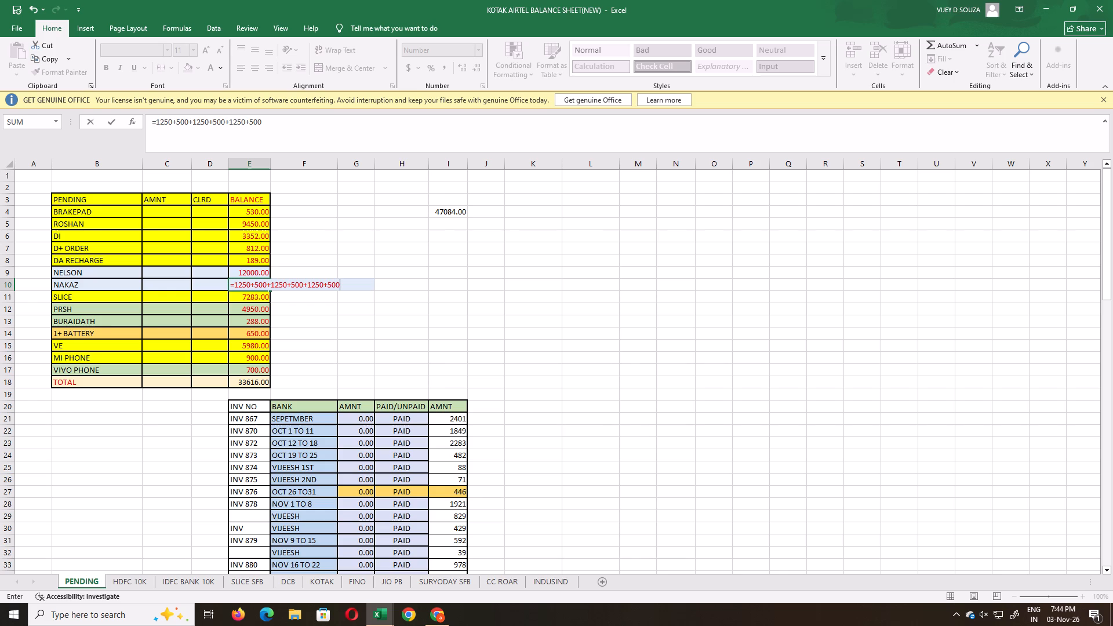
{"action": "key", "text": "Return"}
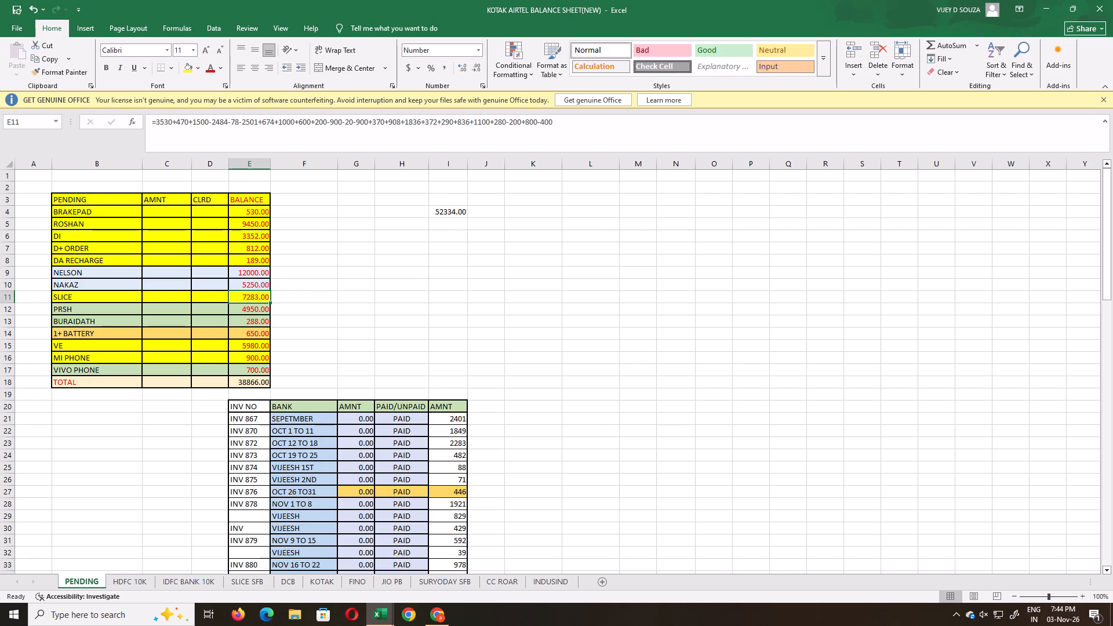
{"action": "key", "text": "Up"}
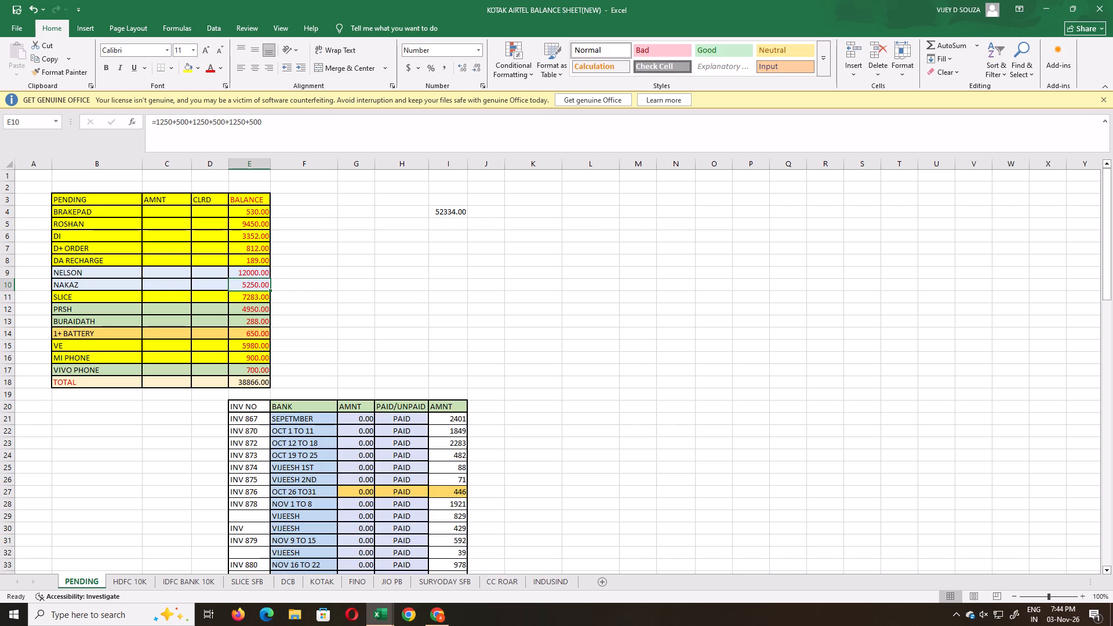
Insert a row above VE on the PENDING sheet labelled IDFC with balance =-500-500-500, and save the workbook.
{"action": "left_click", "coordinate": [7, 345]}
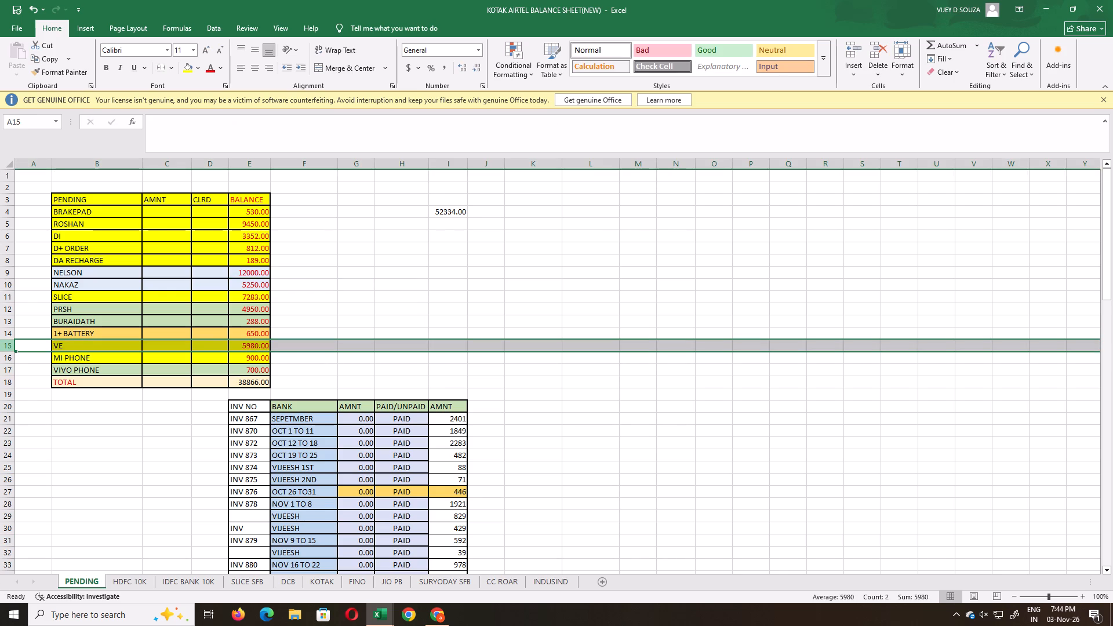
{"action": "key", "text": "ctrl+plus"}
{"action": "left_click", "coordinate": [131, 349]}
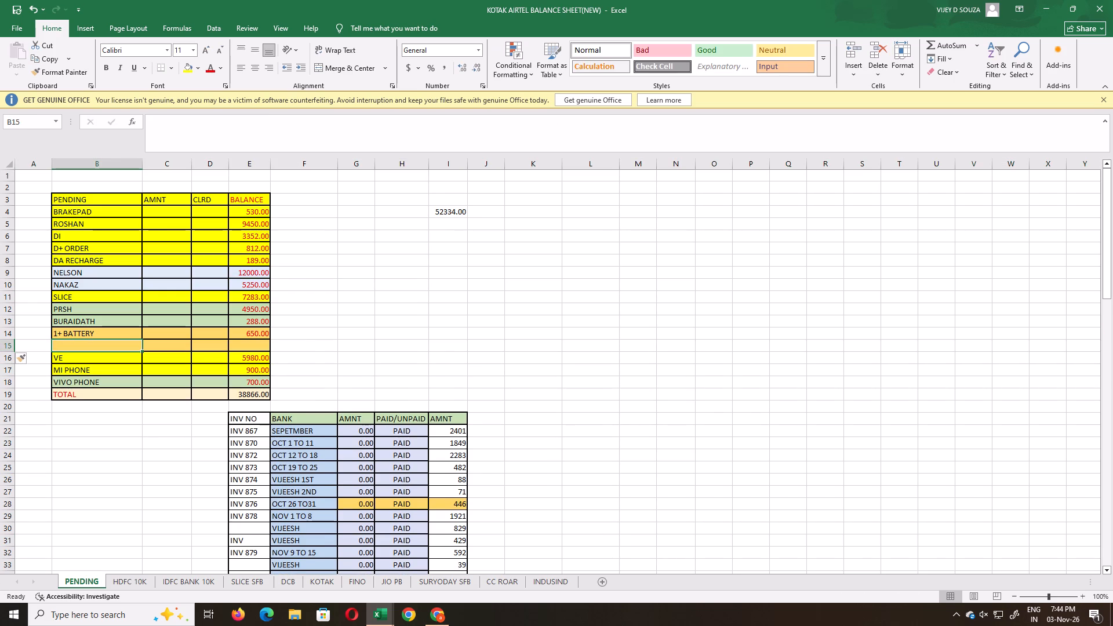
{"action": "type", "text": "IDFC"}
{"action": "key", "text": "Down"}
{"action": "key", "text": "Up"}
{"action": "key", "text": "Up"}
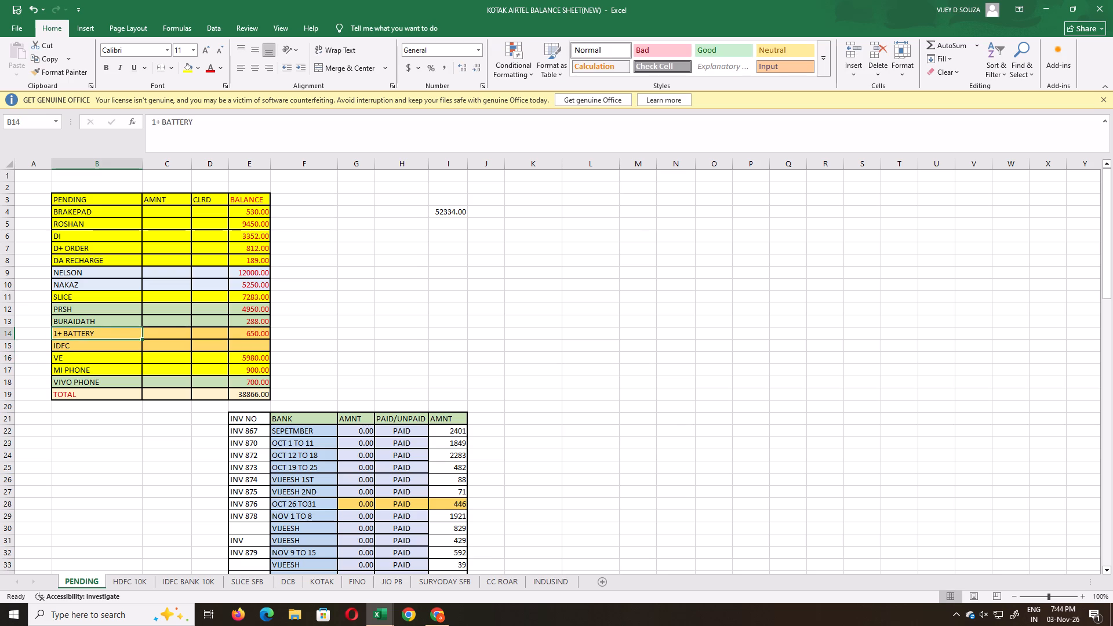
{"action": "key", "text": "Right"}
{"action": "key", "text": "Down"}
{"action": "key", "text": "Down"}
{"action": "key", "text": "Up"}
{"action": "key", "text": "Right"}
{"action": "key", "text": "Right"}
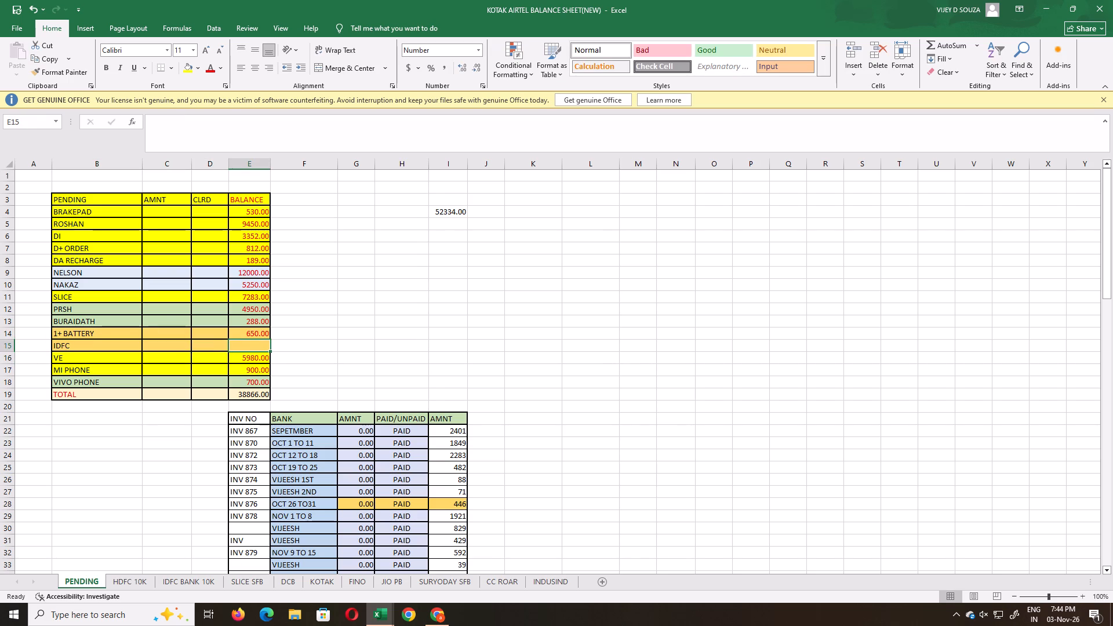
{"action": "key", "text": "equal"}
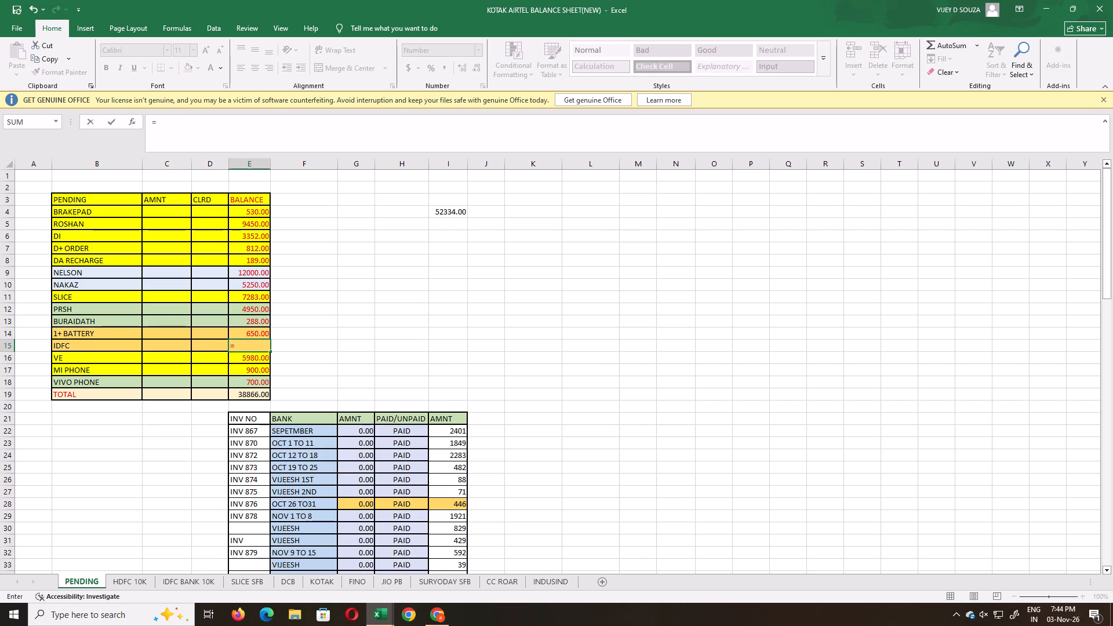
{"action": "key", "text": "minus"}
{"action": "type", "text": "500-"}
{"action": "type", "text": "500"}
{"action": "key", "text": "minus"}
{"action": "type", "text": "500"}
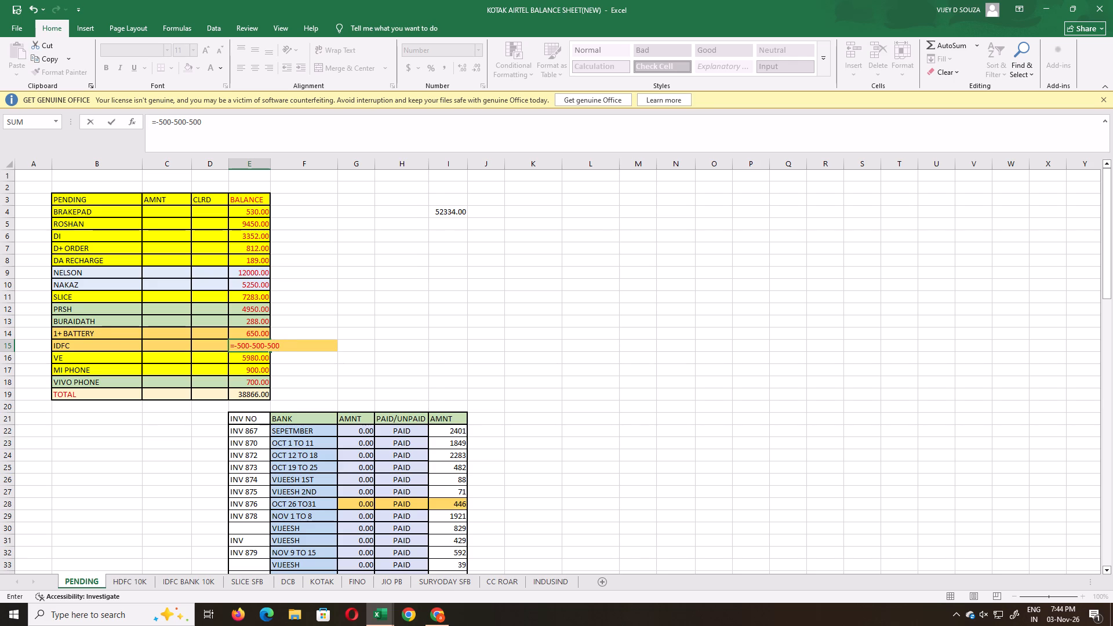
{"action": "key", "text": "Return"}
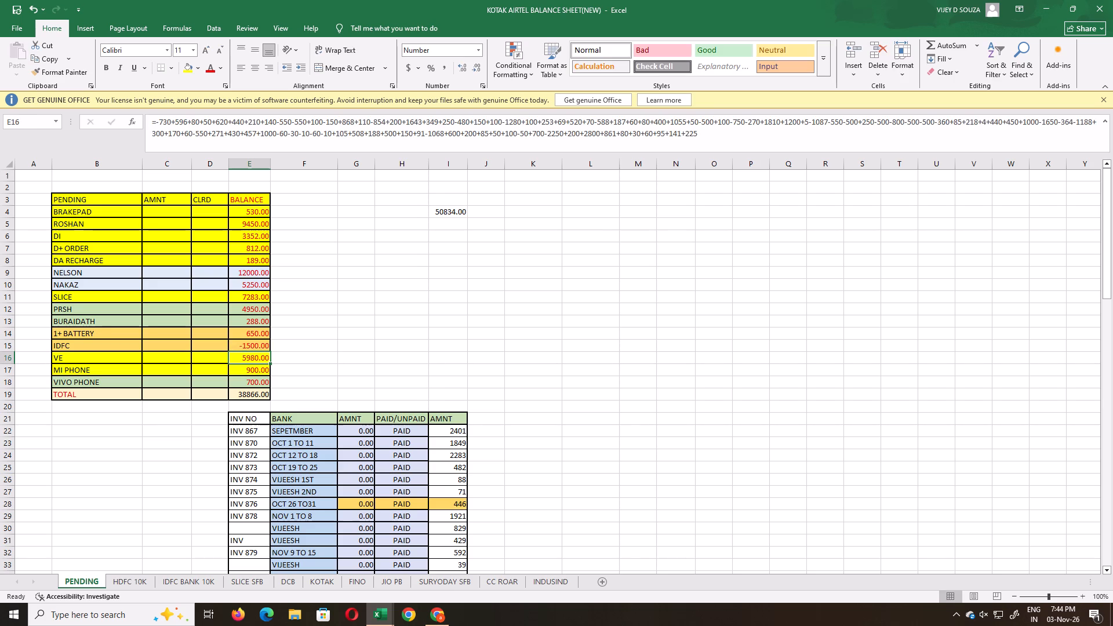
{"action": "key", "text": "ctrl+s"}
Switch to the KANKANADY CASH TALLY workbook and save it.
{"action": "key", "text": "alt+Tab"}
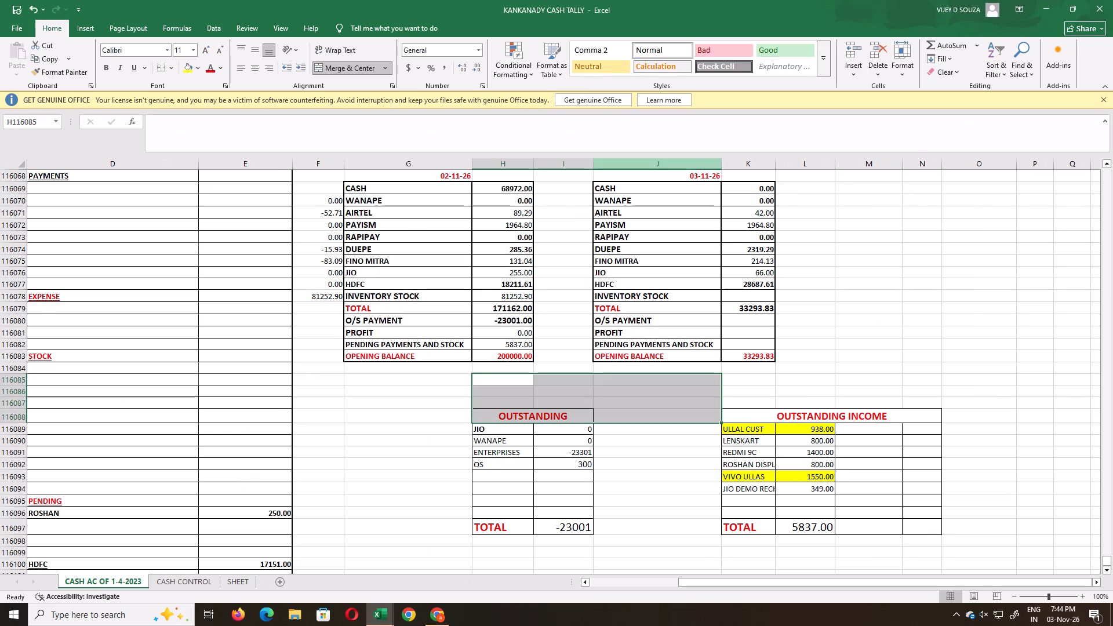
{"action": "key", "text": "ctrl+s"}
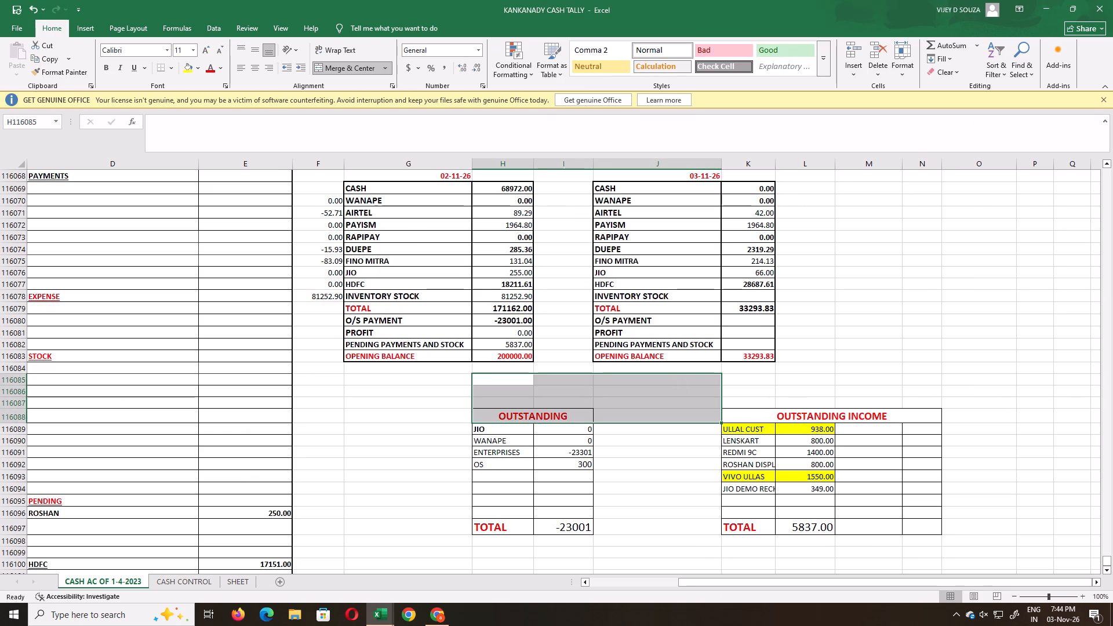
{"action": "key", "text": "ctrl+s"}
Open BANK OF BARODA PHOTOCOPY ENTRY, append +23+6 to the 02-11-26 photocopy formula on the NOVEMBER 2026 sheet, then save and close it.
{"action": "right_click", "coordinate": [379, 618]}
{"action": "left_click", "coordinate": [379, 347]}
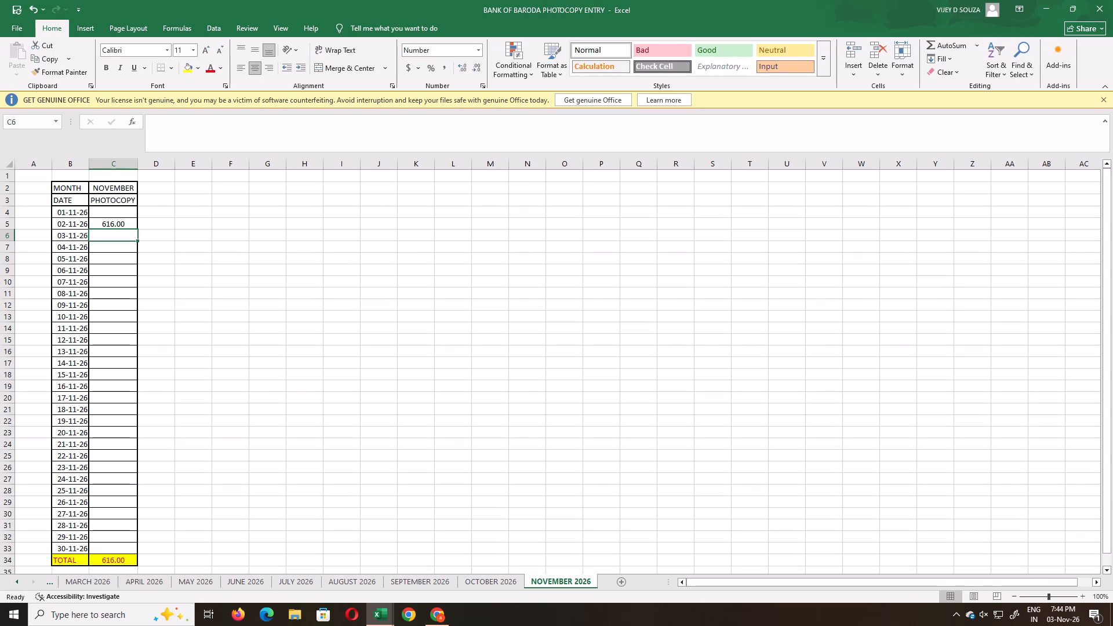
{"action": "left_click", "coordinate": [125, 224]}
{"action": "left_click", "coordinate": [286, 132]}
{"action": "type", "text": "+23+6"}
{"action": "key", "text": "ctrl+s"}
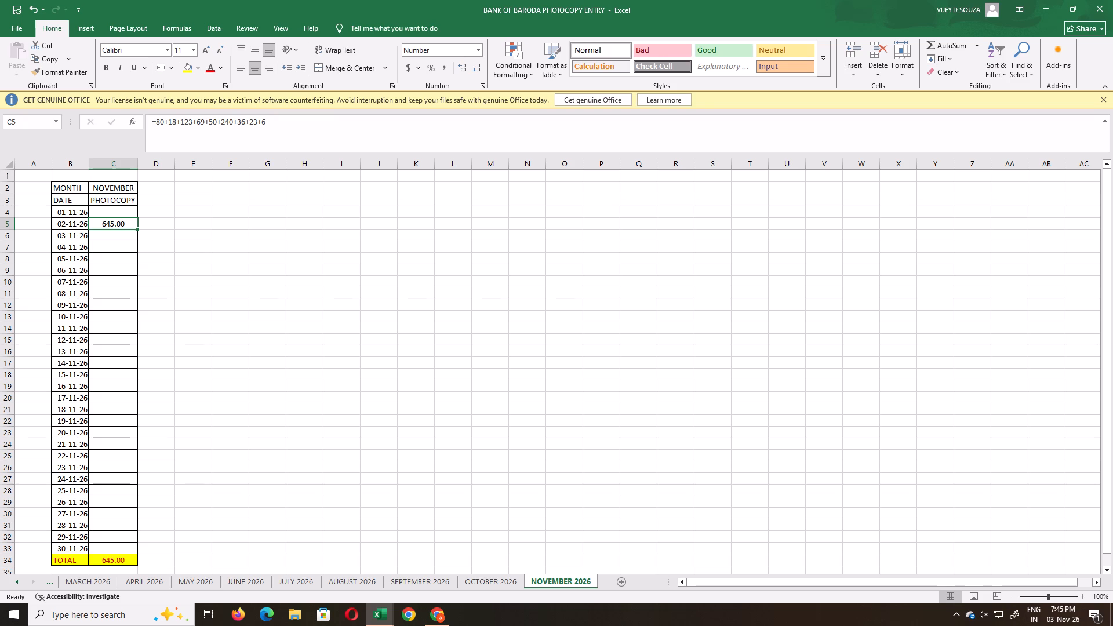
{"action": "key", "text": "ctrl+s"}
{"action": "left_click", "coordinate": [1112, 0]}
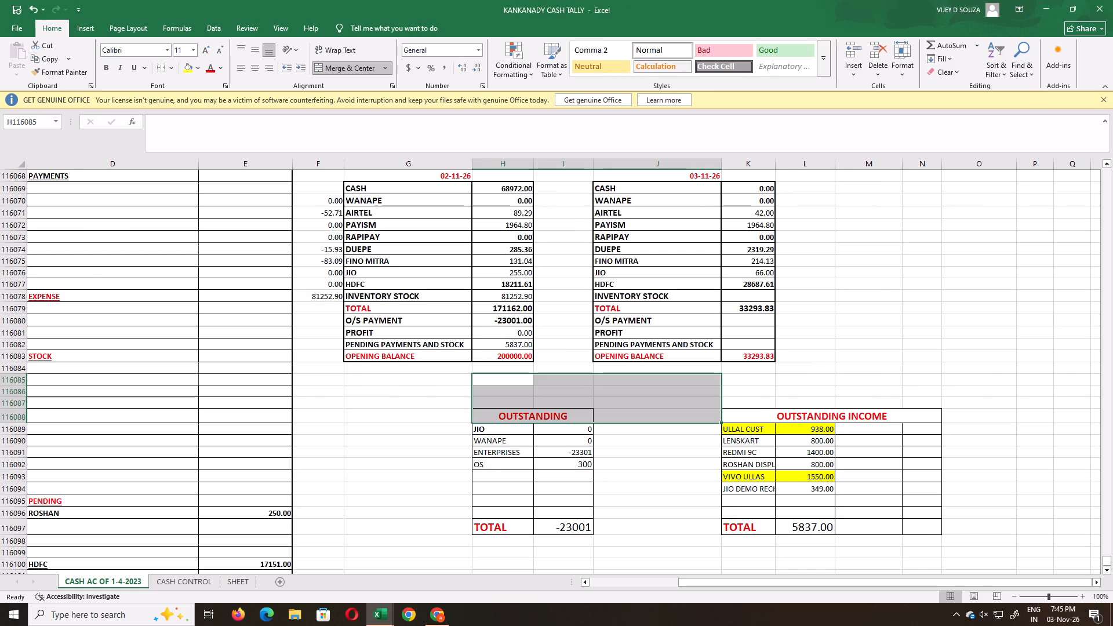
Save KANKANADY CASH TALLY and review the 2-Nov-2026 cash account alongside the 02-11-26 and 03-11-26 balance tables.
{"action": "key", "text": "ctrl+s"}
{"action": "left_click", "coordinate": [740, 297]}
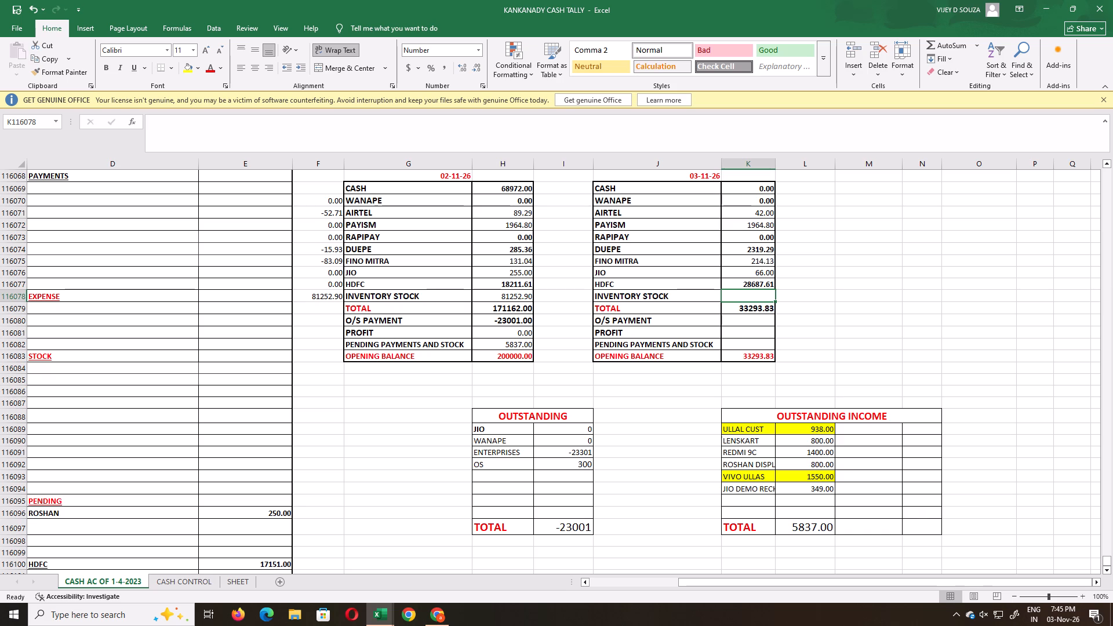
{"action": "key", "text": "ctrl+s"}
{"action": "key", "text": "ctrl+s"}
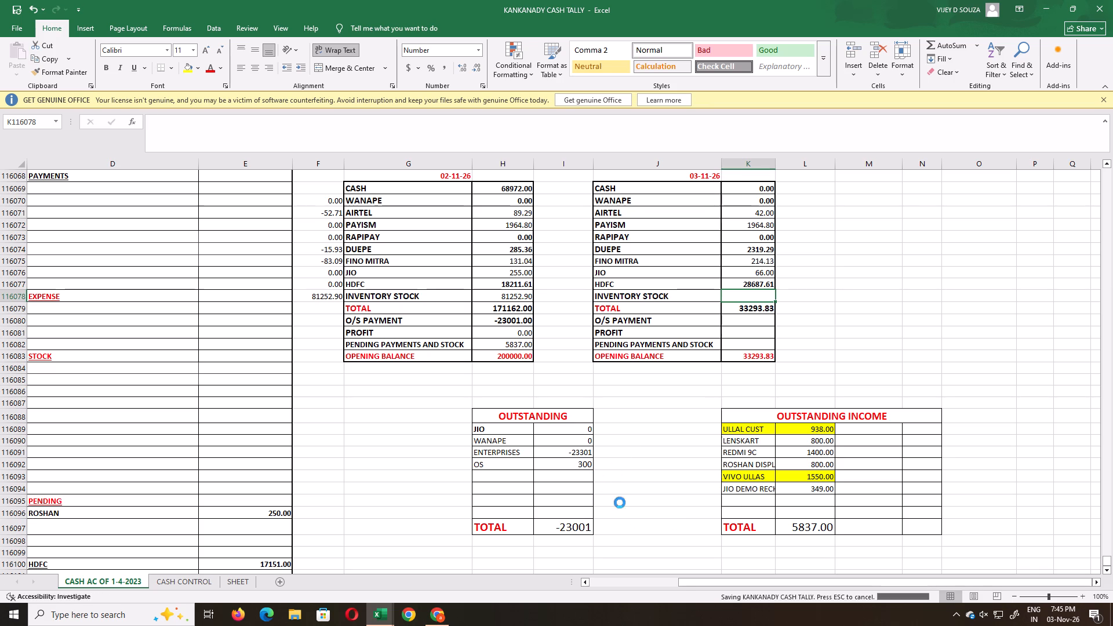
{"action": "left_click_drag", "start_coordinate": [701, 581], "coordinate": [291, 515]}
{"action": "scroll", "coordinate": [375, 460], "scroll_direction": "down", "scroll_amount": 14}
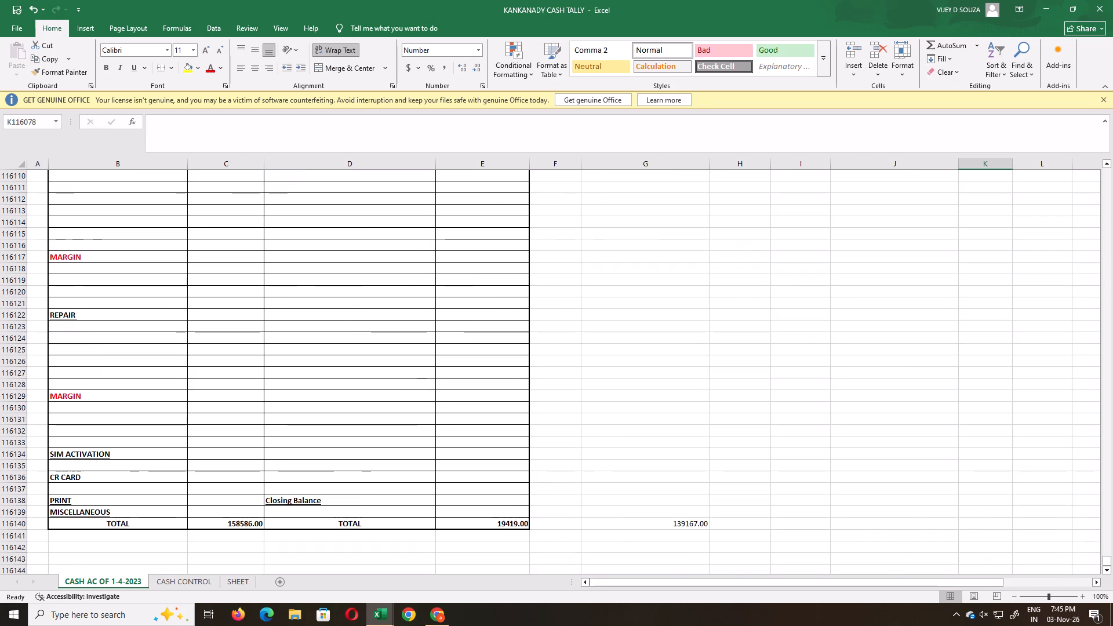
{"action": "key", "text": "ctrl+s"}
{"action": "scroll", "coordinate": [406, 441], "scroll_direction": "up", "scroll_amount": 7}
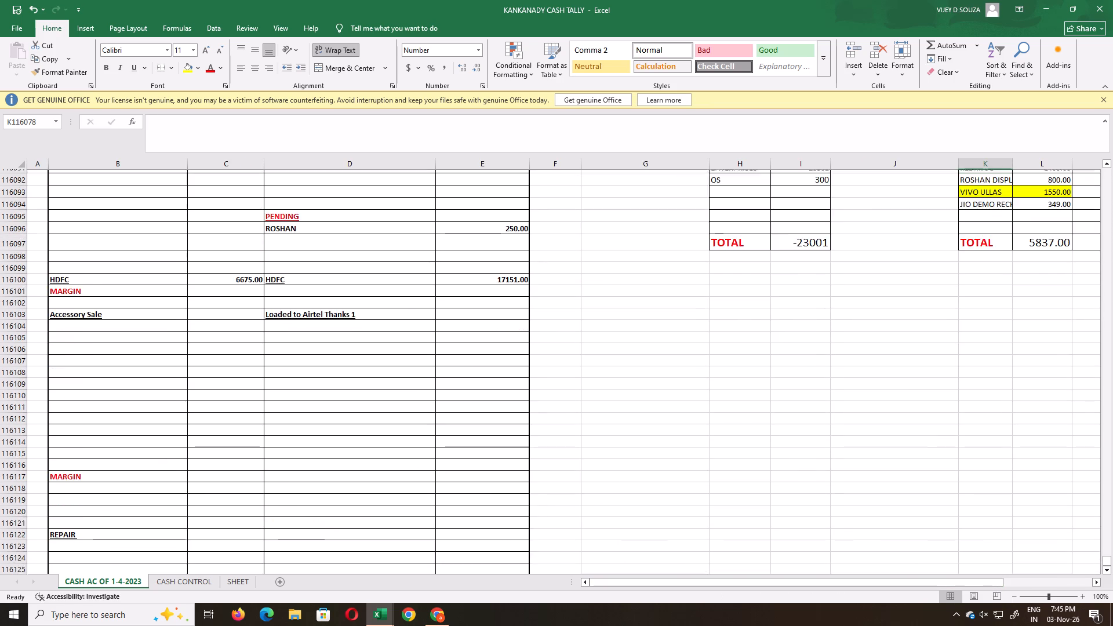
{"action": "scroll", "coordinate": [399, 441], "scroll_direction": "up", "scroll_amount": 20}
{"action": "scroll", "coordinate": [399, 441], "scroll_direction": "up", "scroll_amount": 3}
{"action": "key", "text": "ctrl+s"}
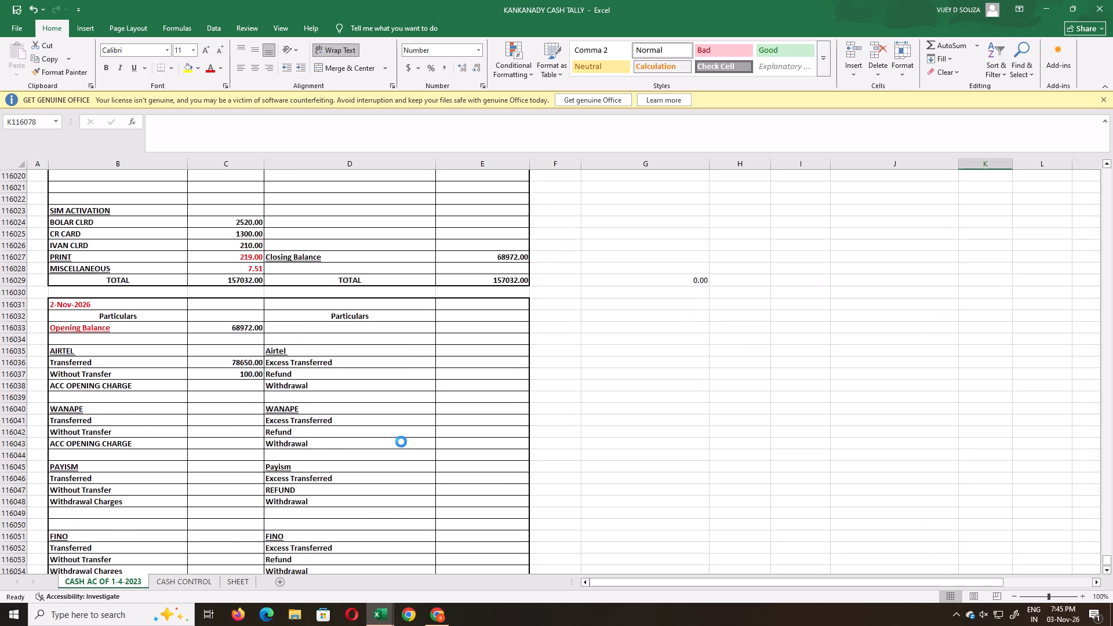
{"action": "scroll", "coordinate": [408, 397], "scroll_direction": "down", "scroll_amount": 20}
{"action": "scroll", "coordinate": [408, 397], "scroll_direction": "down", "scroll_amount": 1}
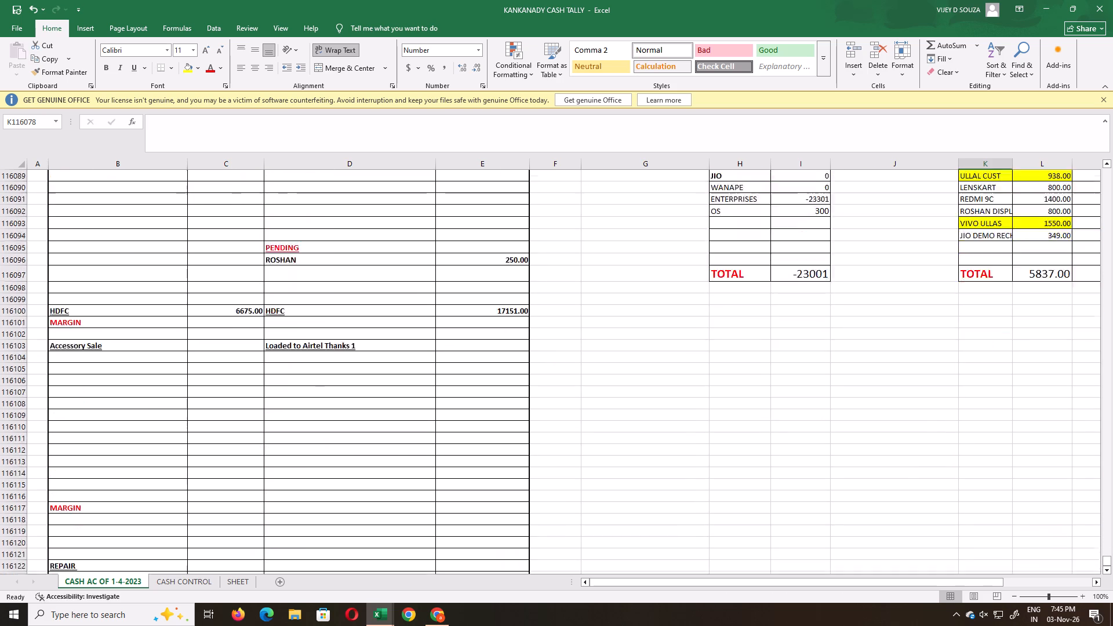
{"action": "scroll", "coordinate": [408, 408], "scroll_direction": "down", "scroll_amount": 12}
{"action": "scroll", "coordinate": [408, 408], "scroll_direction": "up", "scroll_amount": 18}
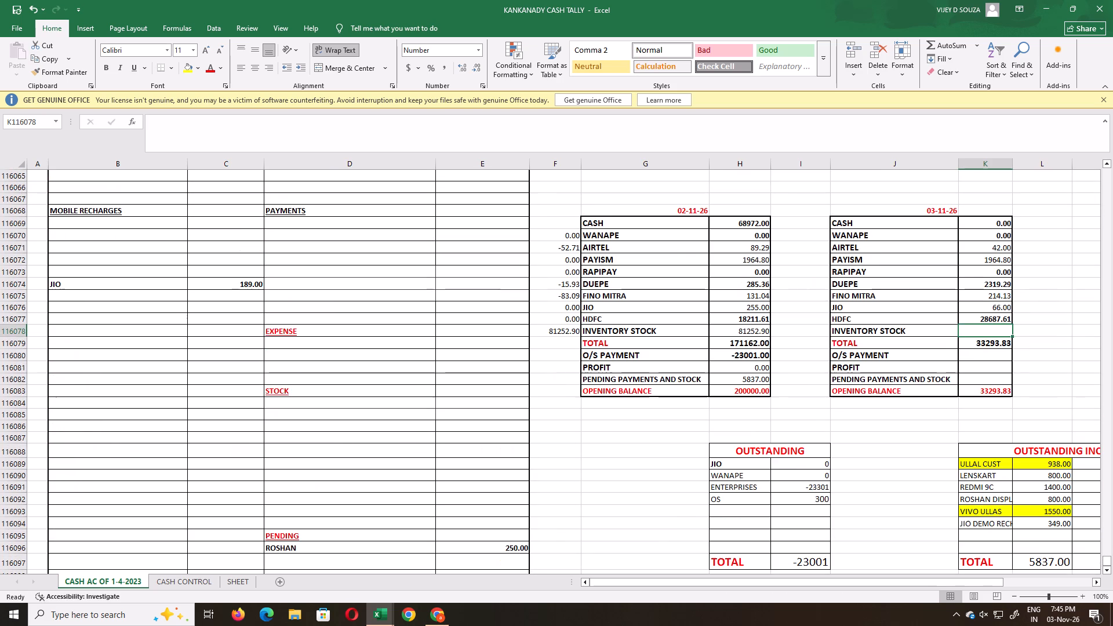
{"action": "key", "text": "ctrl+s"}
Open the P^0L AND STOCK 2026-27 workbook.
{"action": "left_click", "coordinate": [360, 610]}
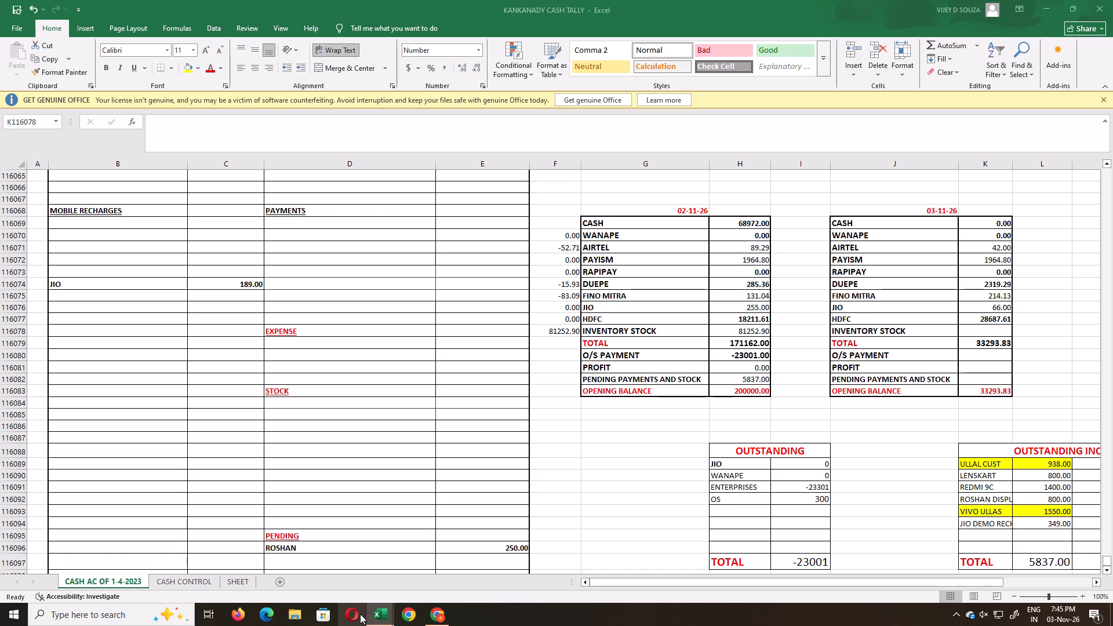
{"action": "right_click", "coordinate": [380, 610]}
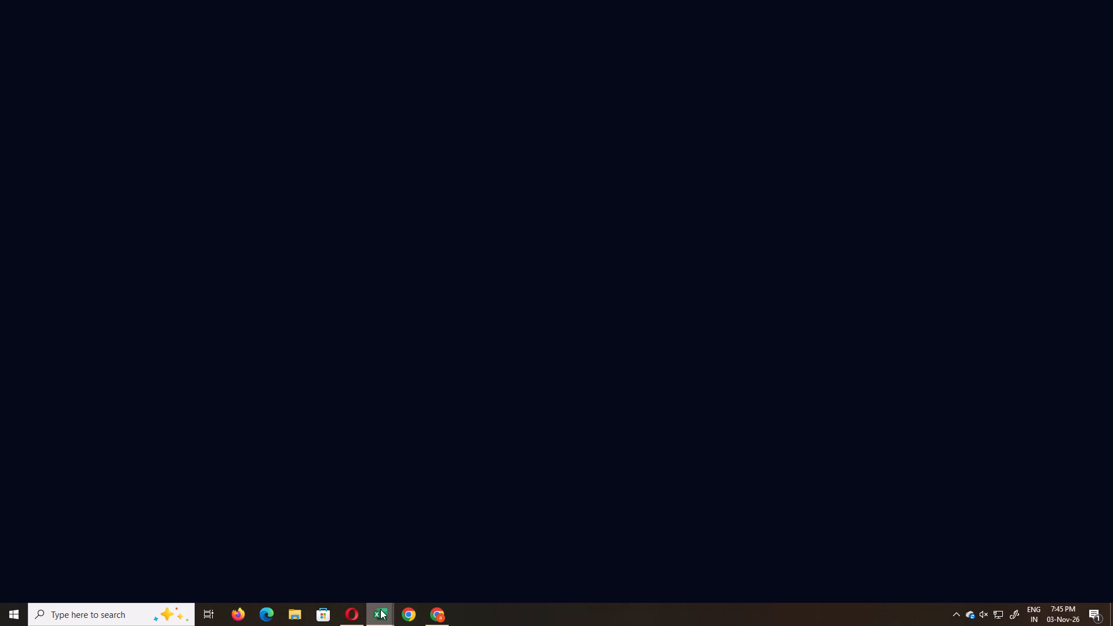
{"action": "right_click", "coordinate": [384, 604]}
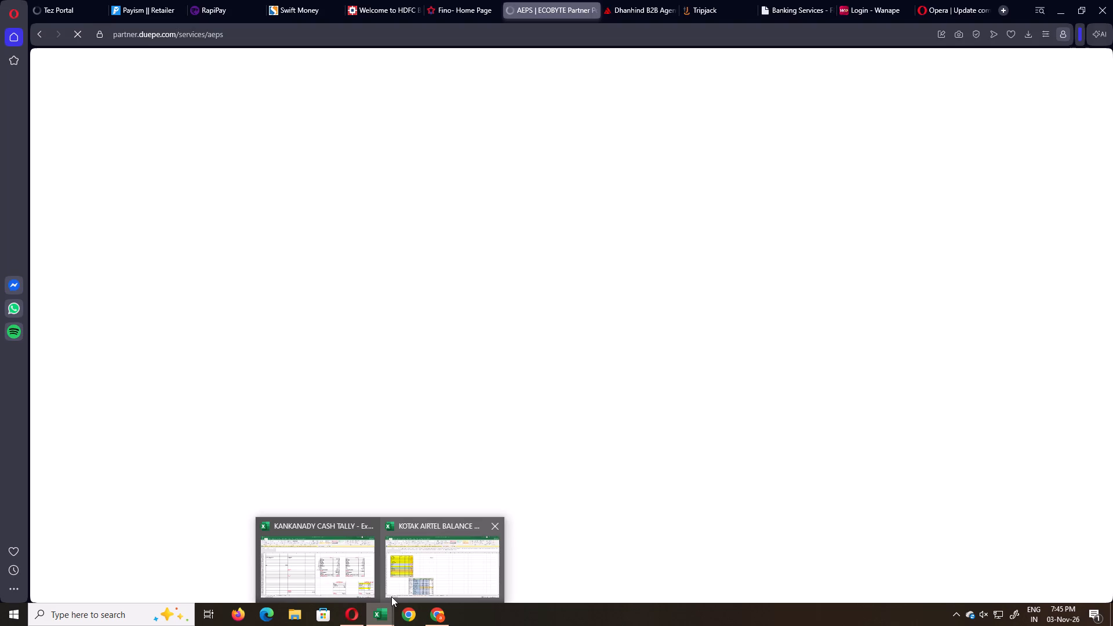
{"action": "right_click", "coordinate": [386, 616]}
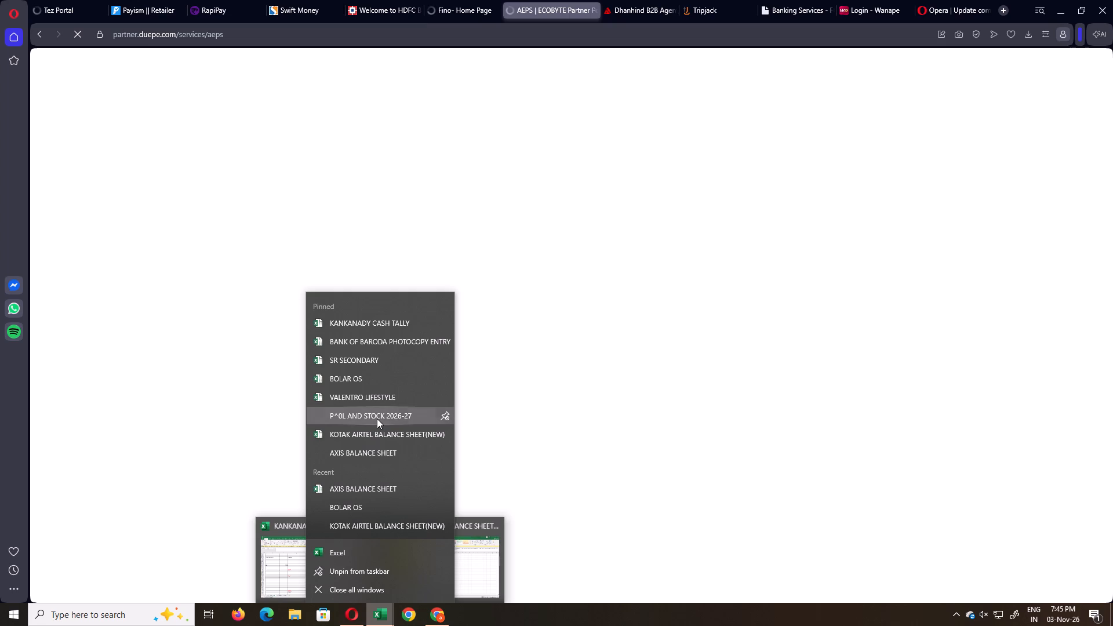
{"action": "left_click", "coordinate": [377, 418]}
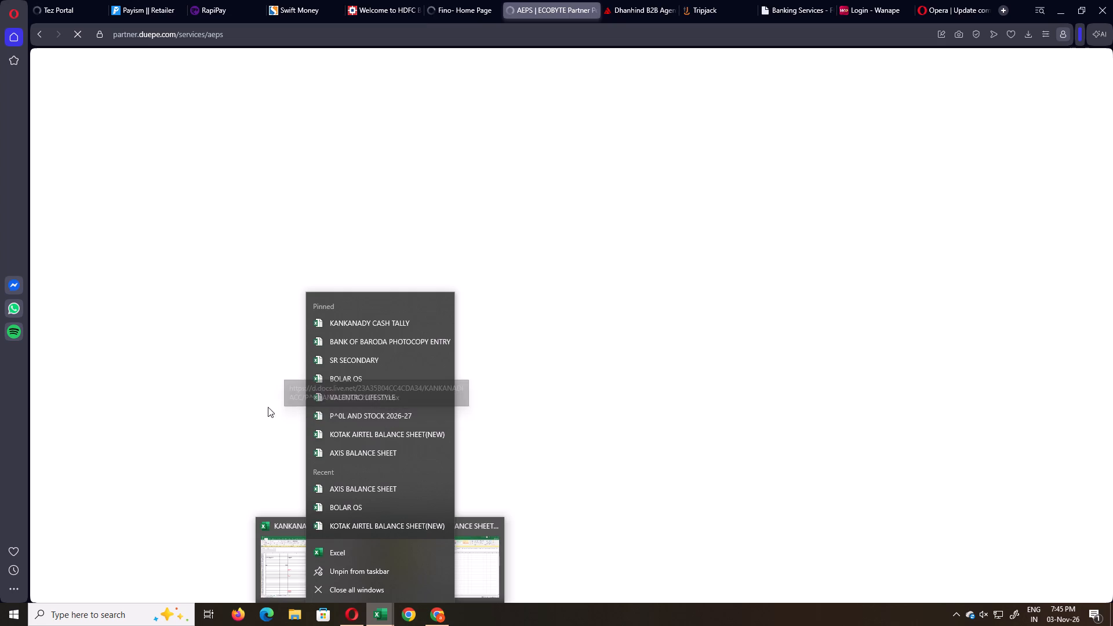
{"action": "left_click", "coordinate": [332, 413]}
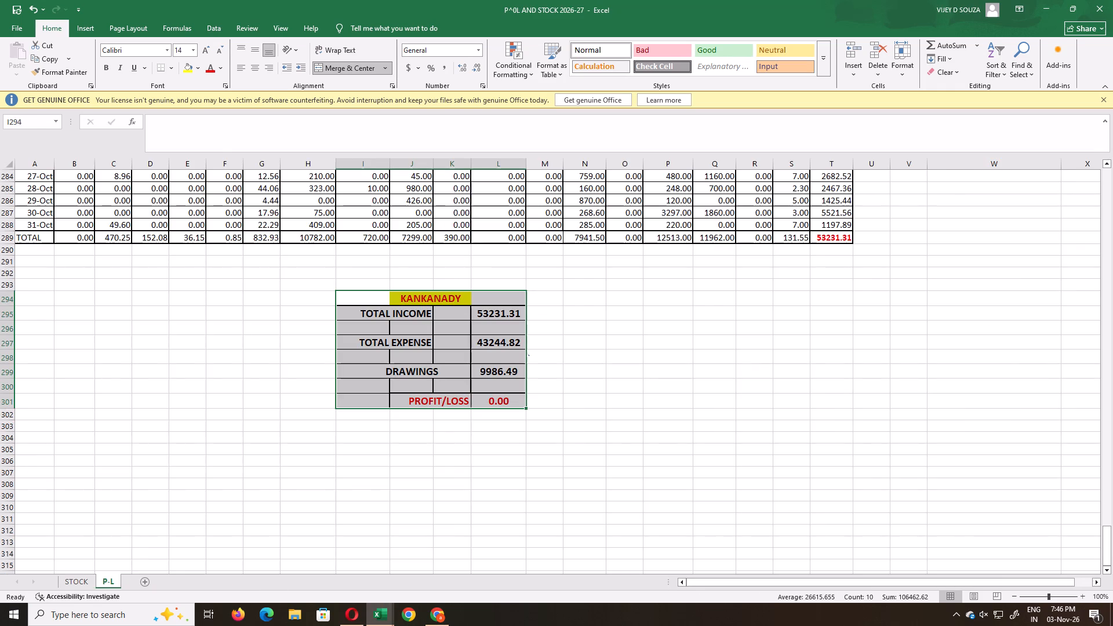
Dismiss the genuine Office notice above the P-L sheet.
{"action": "left_click_drag", "start_coordinate": [584, 459], "coordinate": [0, 310]}
{"action": "left_click", "coordinate": [230, 282]}
{"action": "left_click_drag", "start_coordinate": [610, 318], "coordinate": [0, 194]}
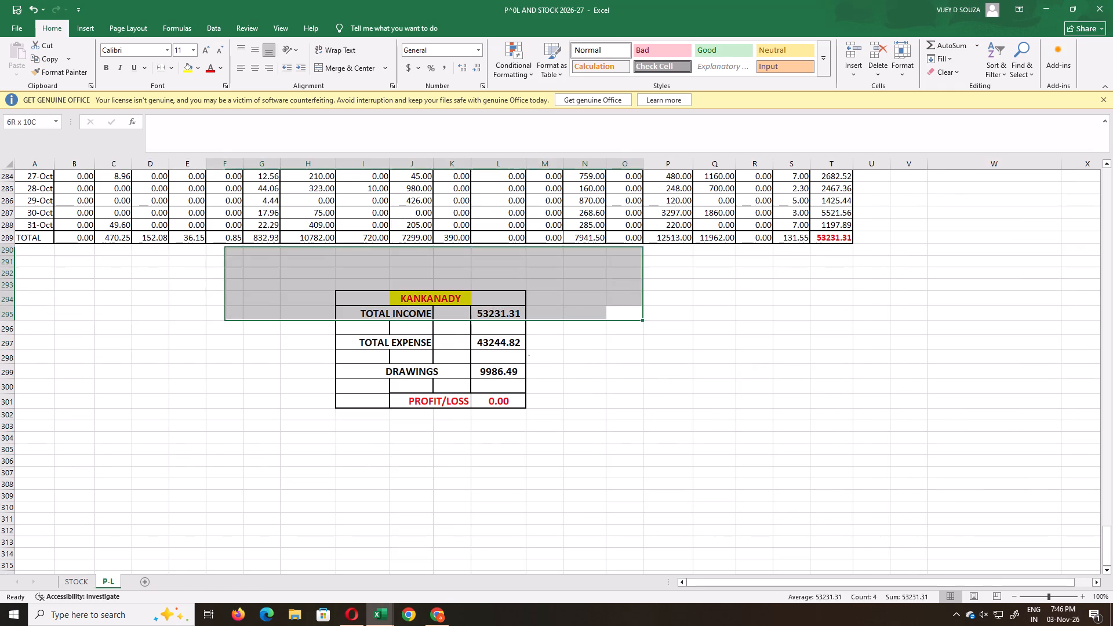
{"action": "left_click_drag", "start_coordinate": [0, 194], "coordinate": [1, 181]}
{"action": "scroll", "coordinate": [755, 333], "scroll_direction": "up", "scroll_amount": 10}
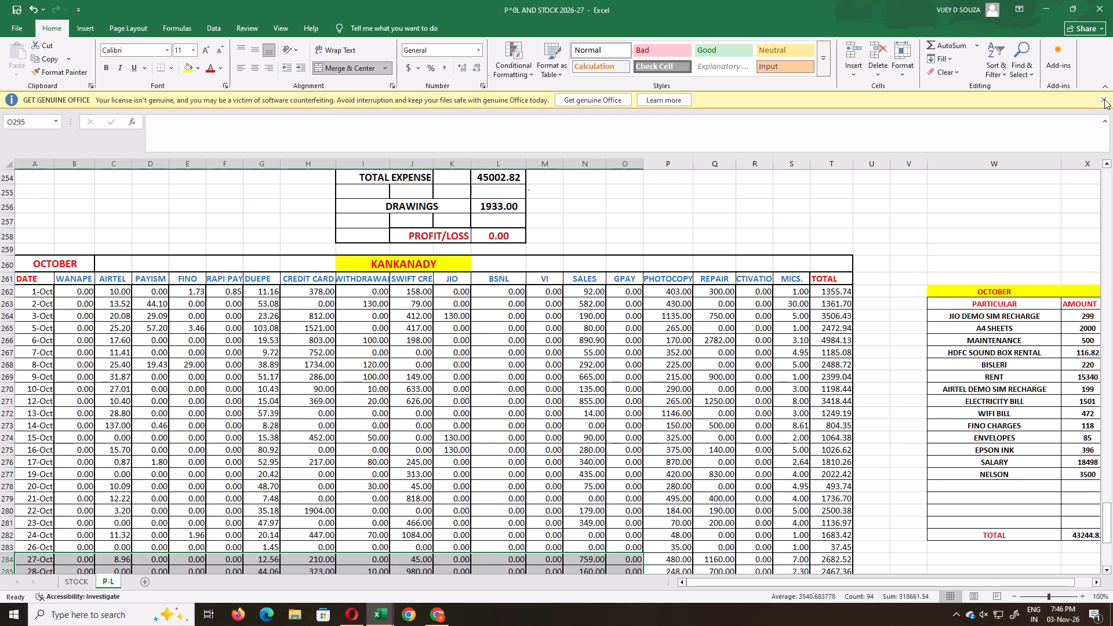
{"action": "left_click", "coordinate": [1104, 99]}
Copy the whole October block, rows 260 to 301 of the P-L sheet, and paste it starting at row 303.
{"action": "scroll", "coordinate": [779, 308], "scroll_direction": "down", "scroll_amount": 11}
{"action": "scroll", "coordinate": [769, 320], "scroll_direction": "up", "scroll_amount": 6}
{"action": "scroll", "coordinate": [754, 329], "scroll_direction": "down", "scroll_amount": 3}
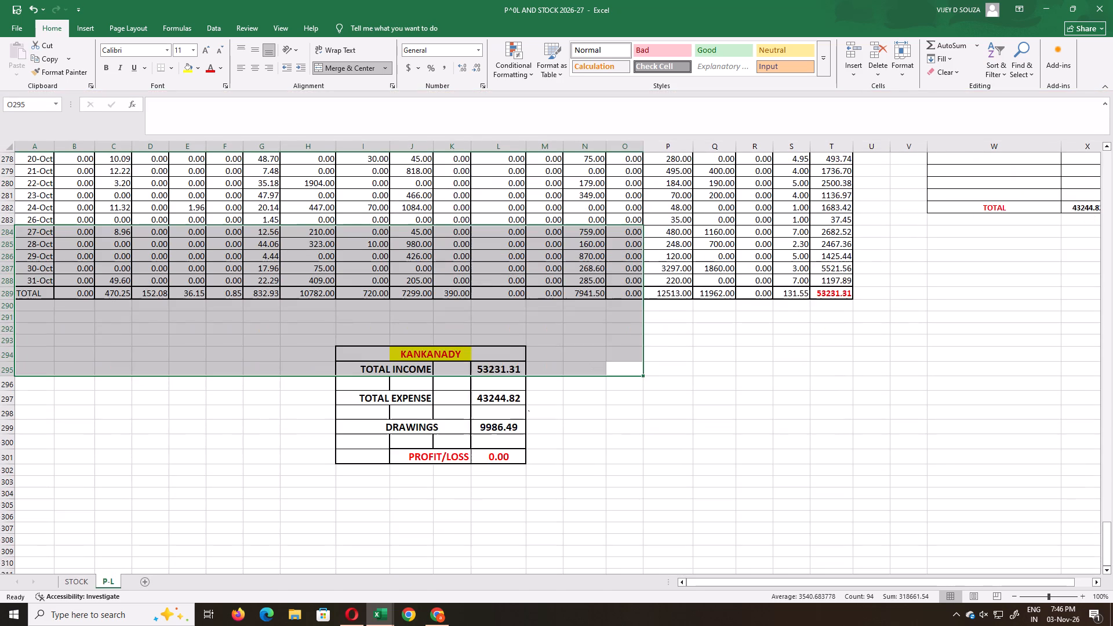
{"action": "scroll", "coordinate": [534, 384], "scroll_direction": "down", "scroll_amount": 2}
{"action": "scroll", "coordinate": [517, 394], "scroll_direction": "up", "scroll_amount": 10}
{"action": "left_click_drag", "start_coordinate": [11, 244], "coordinate": [40, 625]}
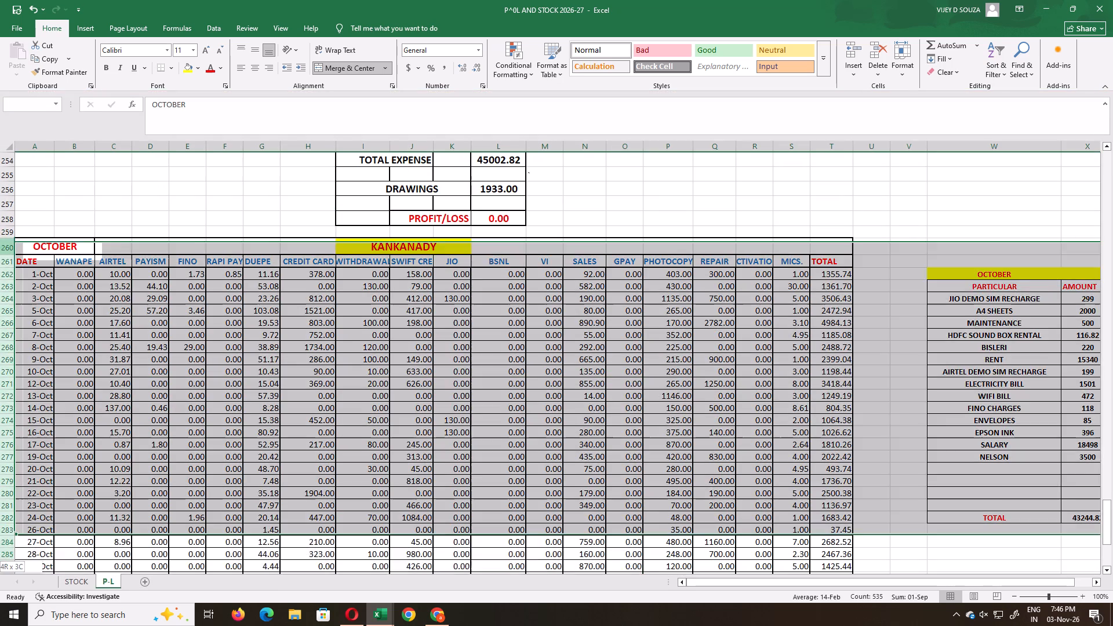
{"action": "left_click_drag", "start_coordinate": [40, 625], "coordinate": [302, 562]}
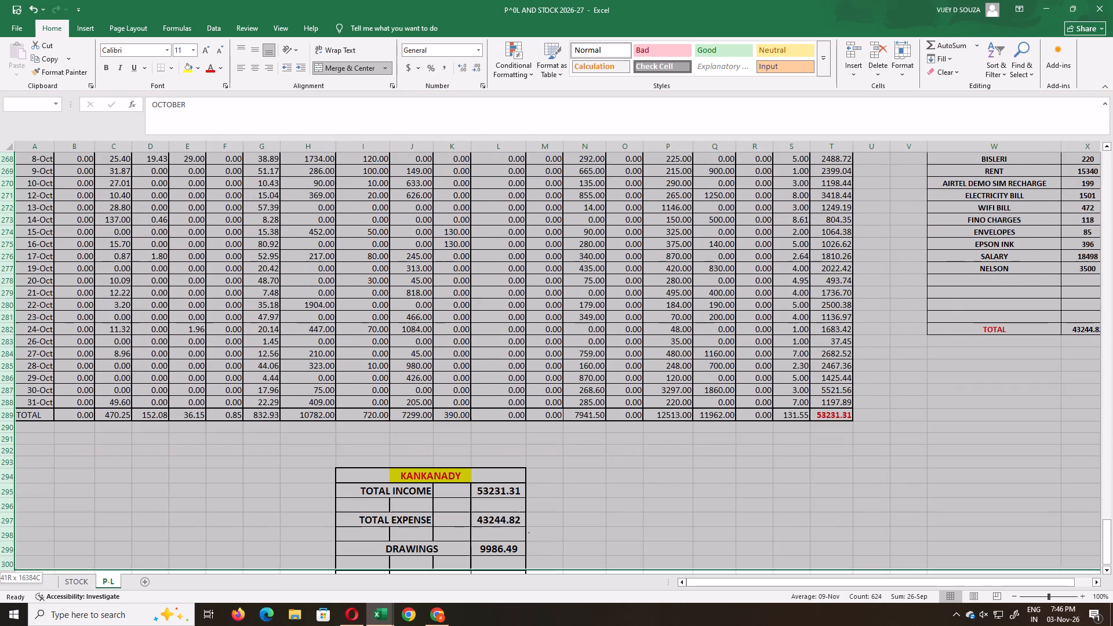
{"action": "left_click_drag", "start_coordinate": [302, 562], "coordinate": [344, 558]}
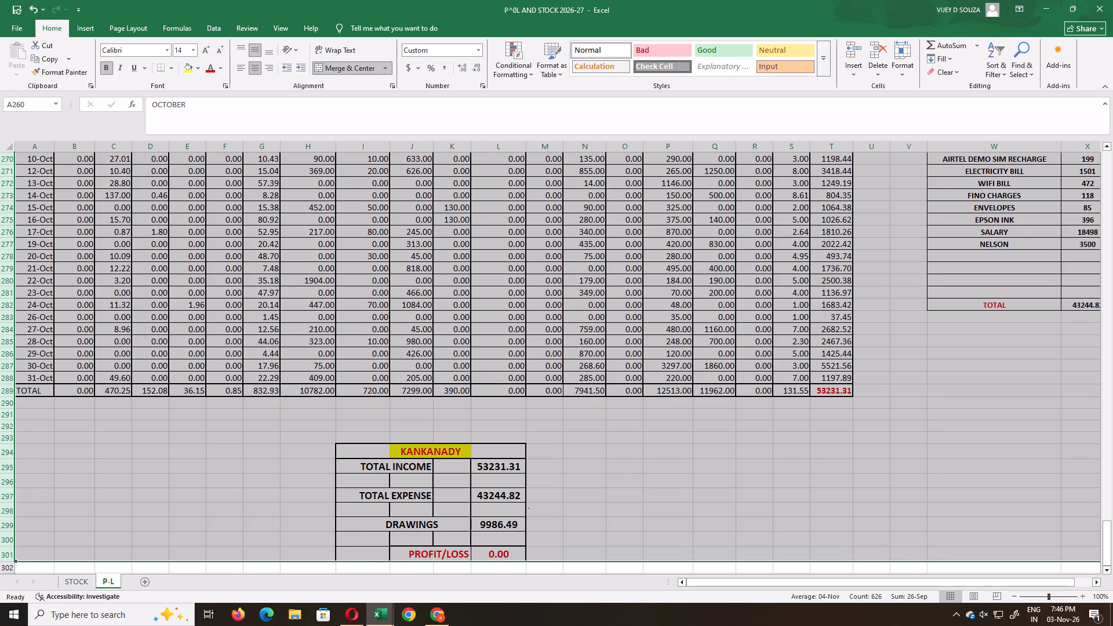
{"action": "key", "text": "ctrl+c"}
{"action": "scroll", "coordinate": [353, 535], "scroll_direction": "down", "scroll_amount": 4}
{"action": "left_click", "coordinate": [2, 433]}
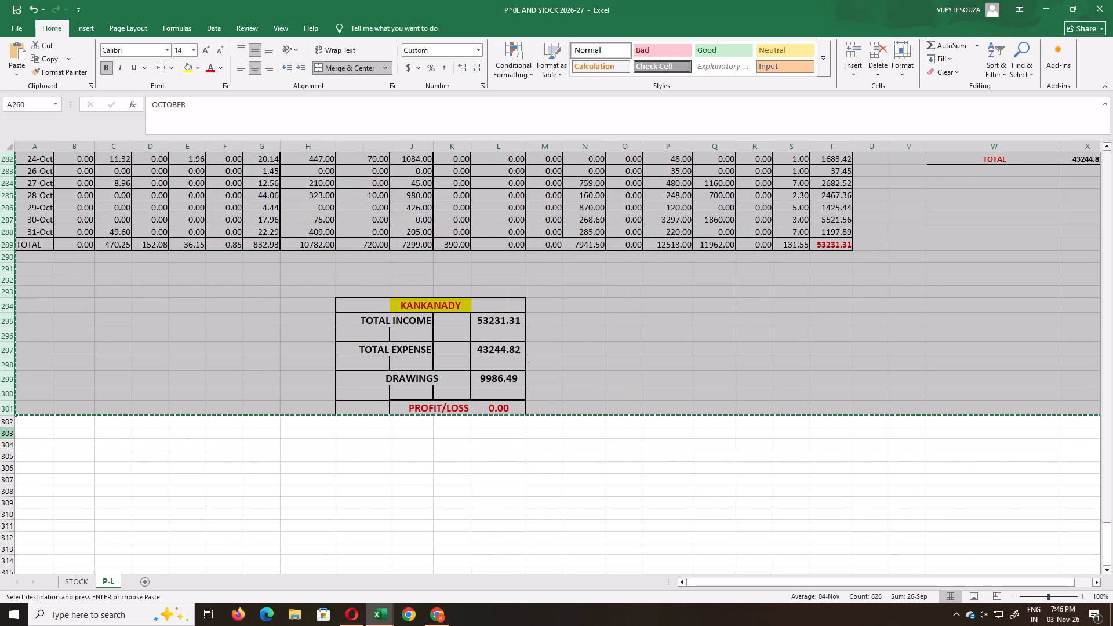
{"action": "key", "text": "ctrl+v"}
Change the month heading of the pasted block in A303 to NOVEMBER.
{"action": "left_click", "coordinate": [27, 434]}
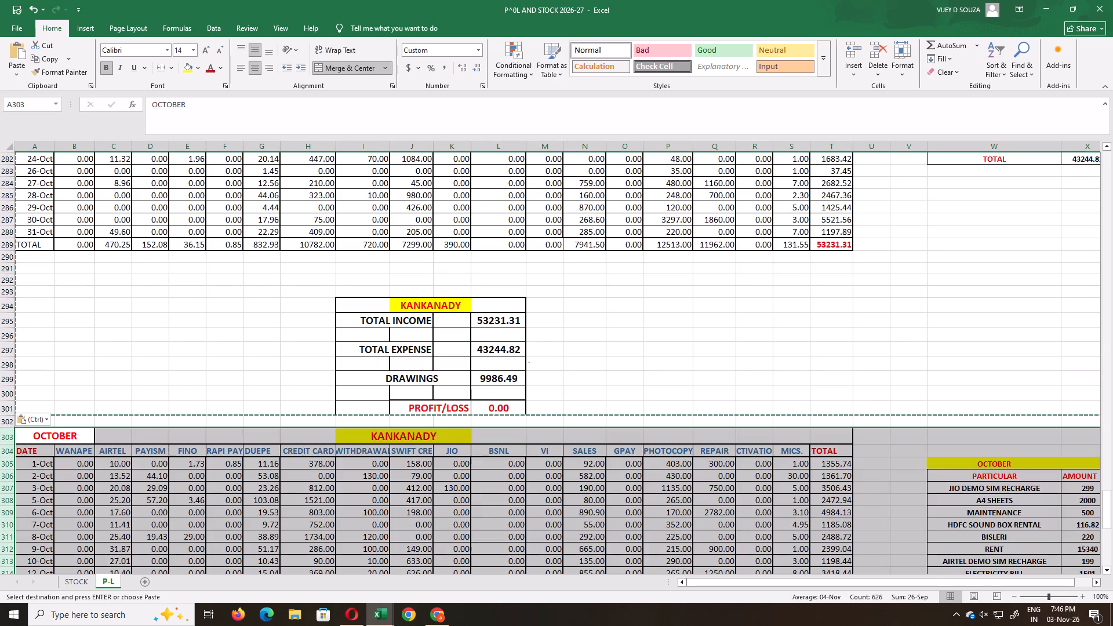
{"action": "double_click", "coordinate": [210, 118]}
{"action": "type", "text": "NOVEMBER"}
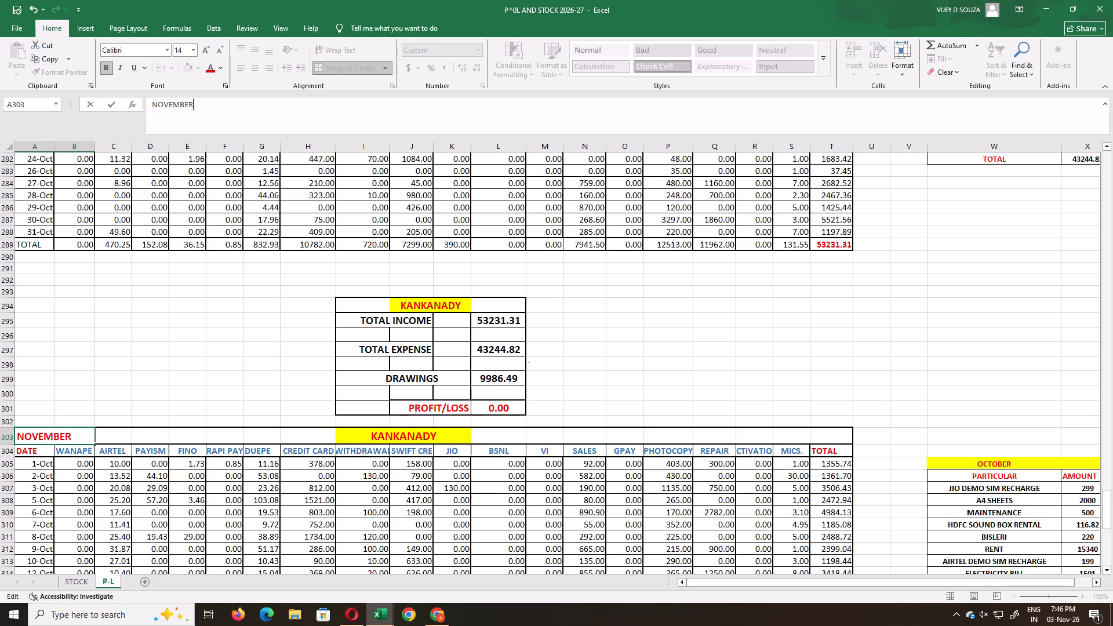
Clear the copied October dates from the DATE column of the NOVEMBER table, rows 305 to 331.
{"action": "scroll", "coordinate": [185, 165], "scroll_direction": "down", "scroll_amount": 4}
{"action": "left_click", "coordinate": [46, 319]}
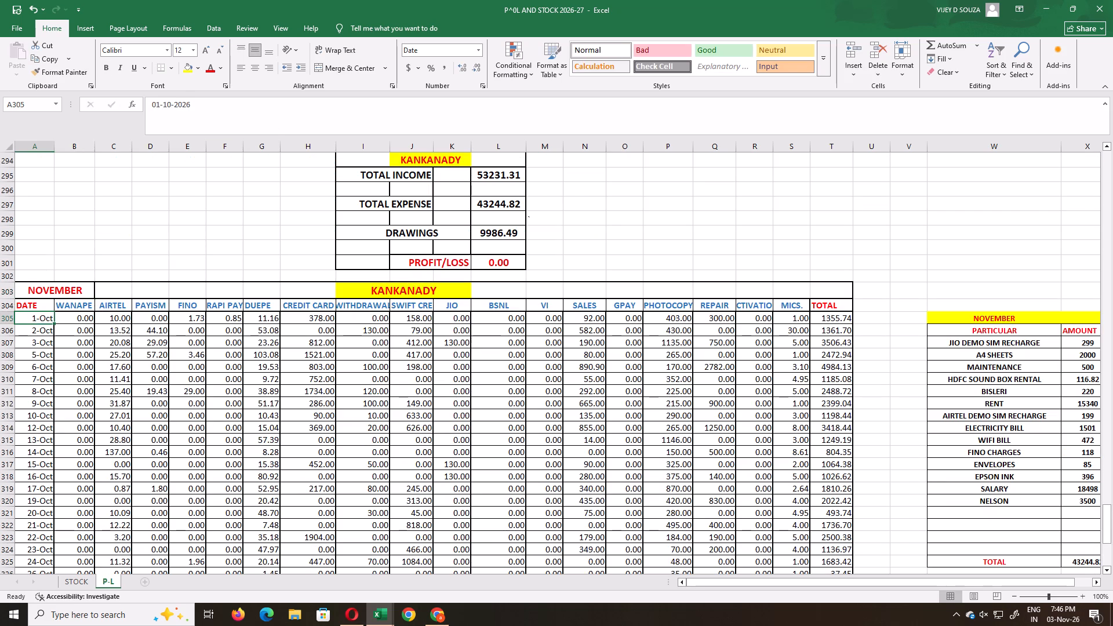
{"action": "key", "text": "Delete"}
{"action": "left_click_drag", "start_coordinate": [53, 324], "coordinate": [49, 591]}
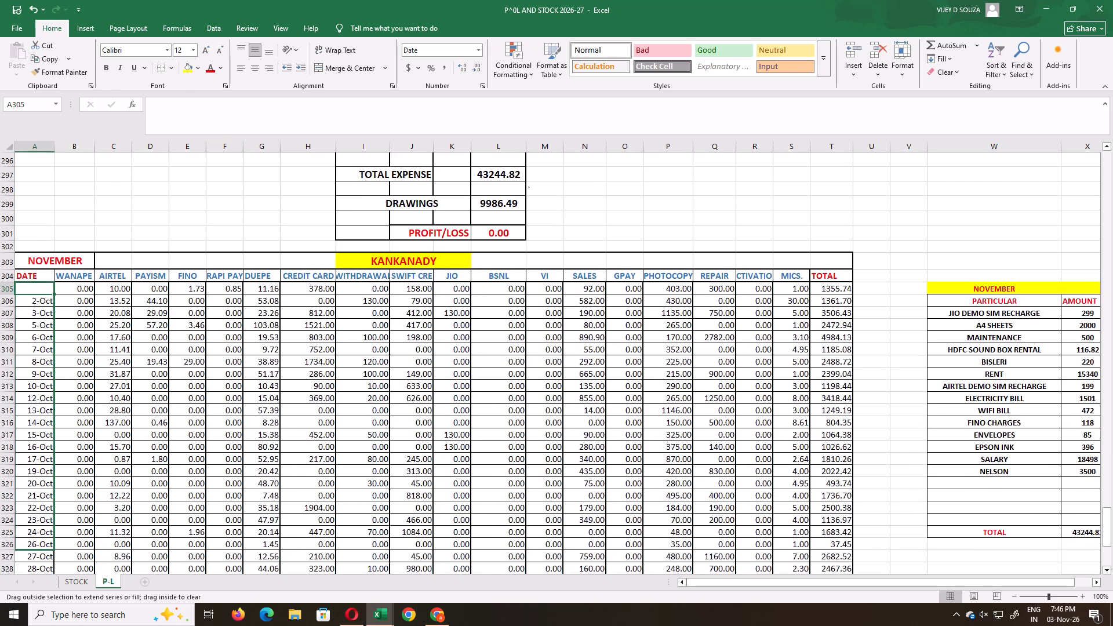
{"action": "left_click_drag", "start_coordinate": [49, 591], "coordinate": [54, 537]}
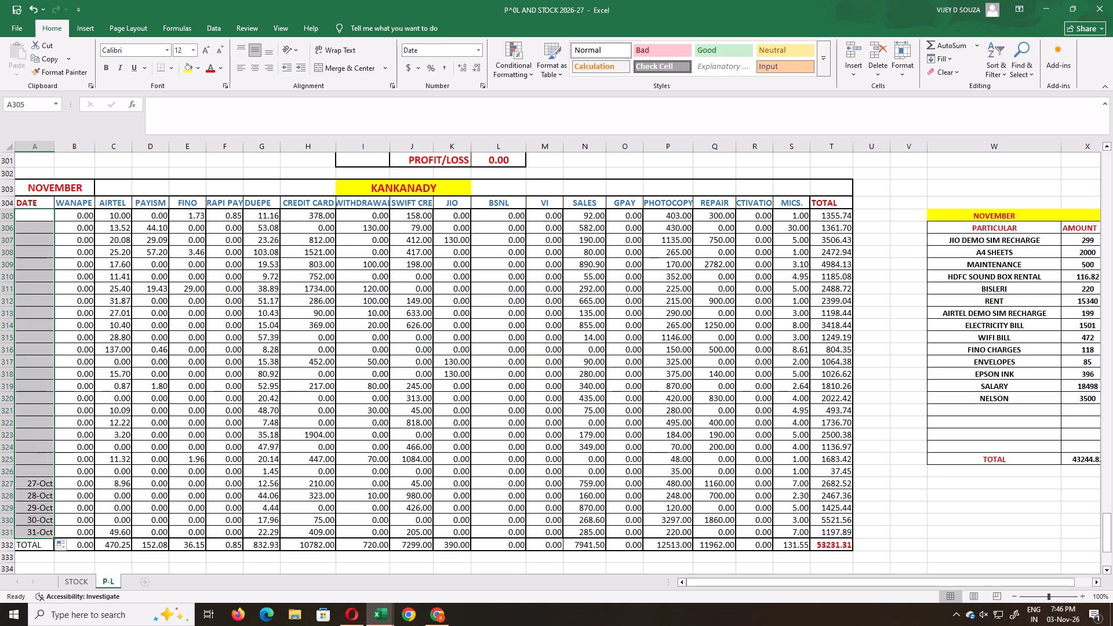
Fill the NOVEMBER table's rows 305 to 331 with 0, extending the WANAPE column's zeros across to the MICS. column.
{"action": "left_click_drag", "start_coordinate": [90, 215], "coordinate": [77, 531]}
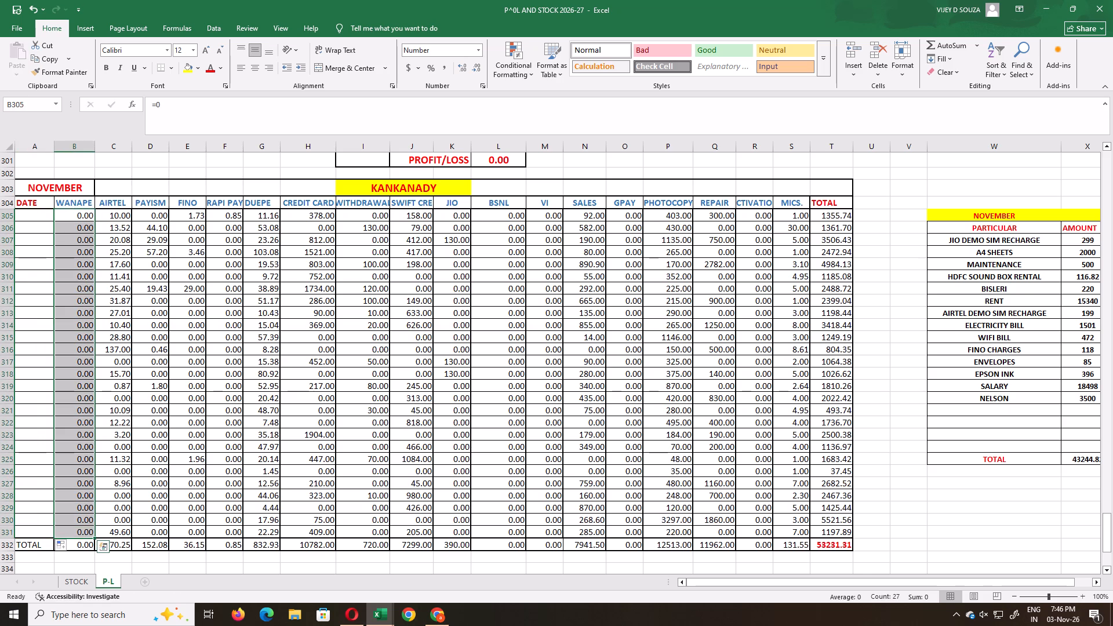
{"action": "left_click_drag", "start_coordinate": [93, 538], "coordinate": [788, 537]}
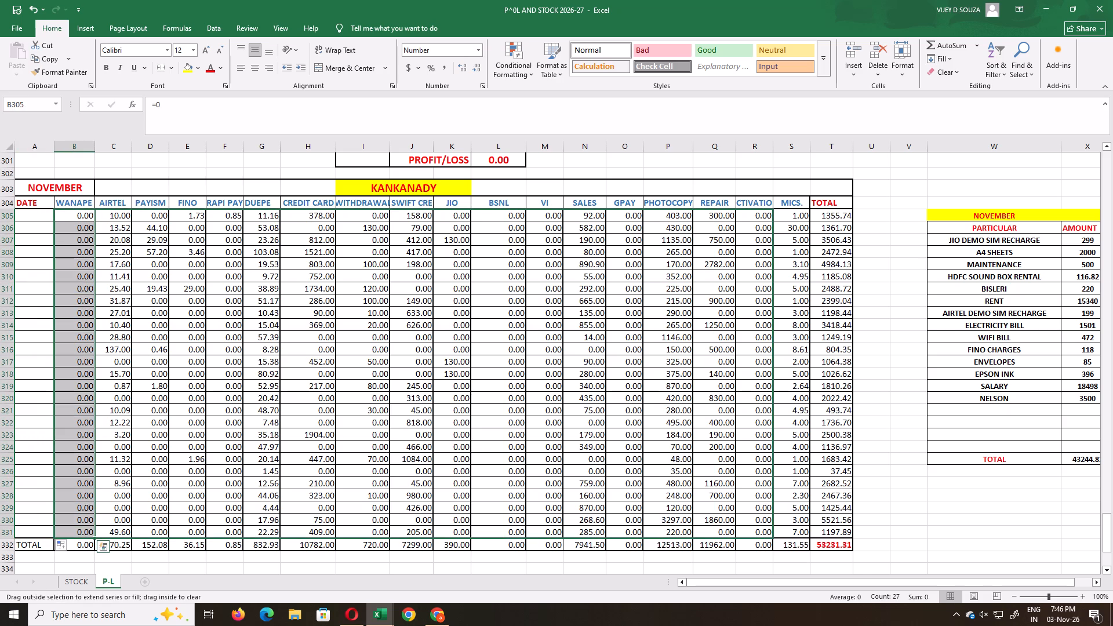
{"action": "left_click_drag", "start_coordinate": [788, 537], "coordinate": [802, 537]}
Clear the copied PARTICULAR and AMOUNT entries from the NOVEMBER expense list, rows 307 to 321.
{"action": "left_click", "coordinate": [1038, 241]}
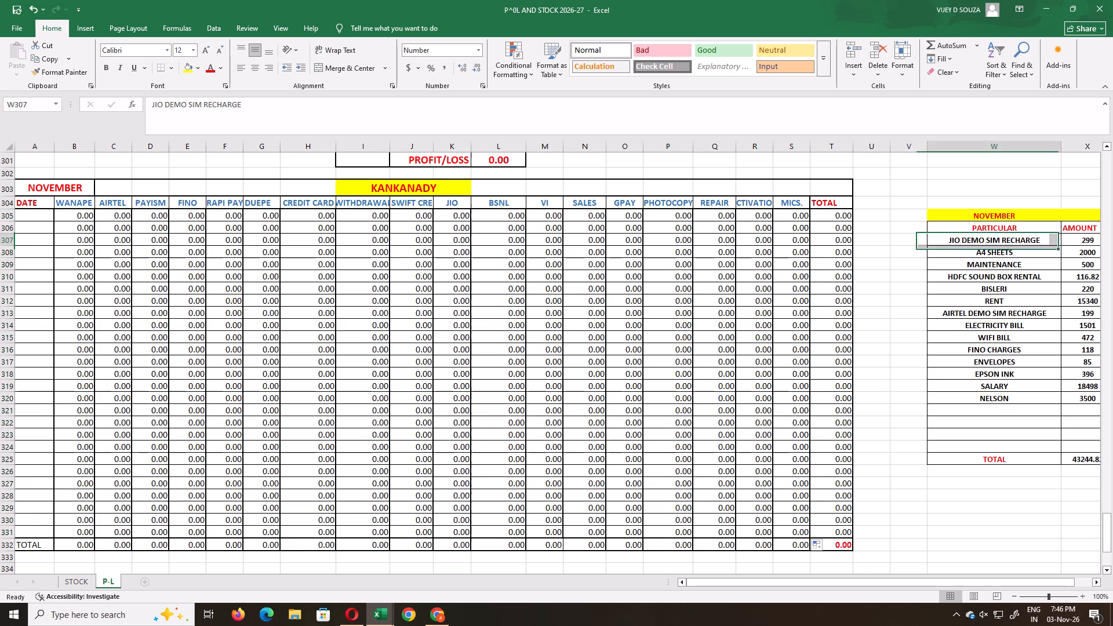
{"action": "key", "text": "Delete"}
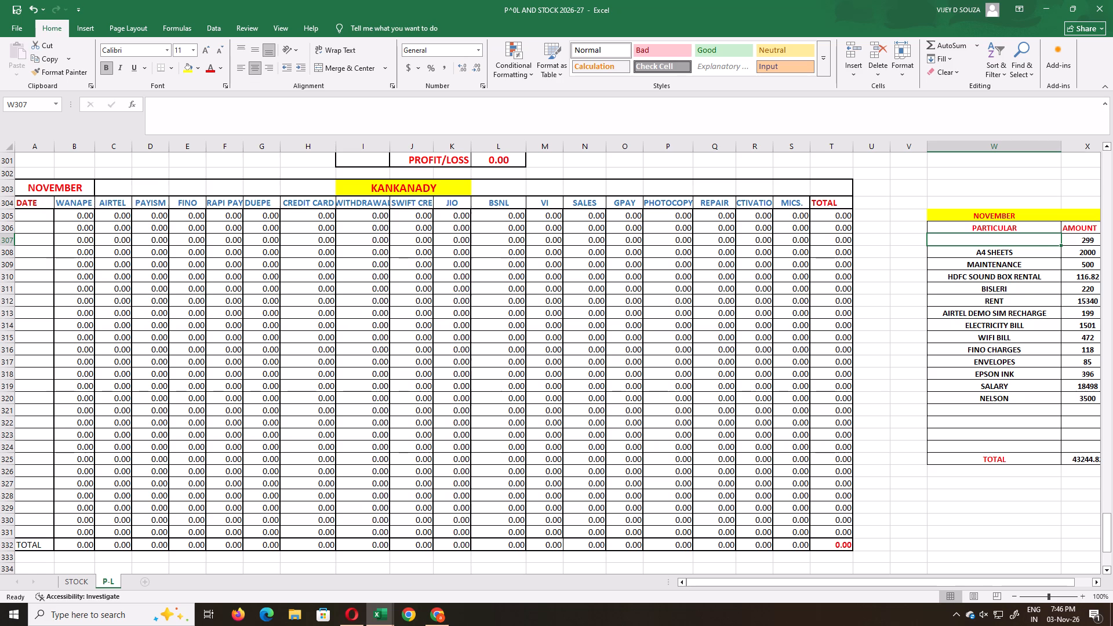
{"action": "left_click_drag", "start_coordinate": [1062, 245], "coordinate": [1050, 414]}
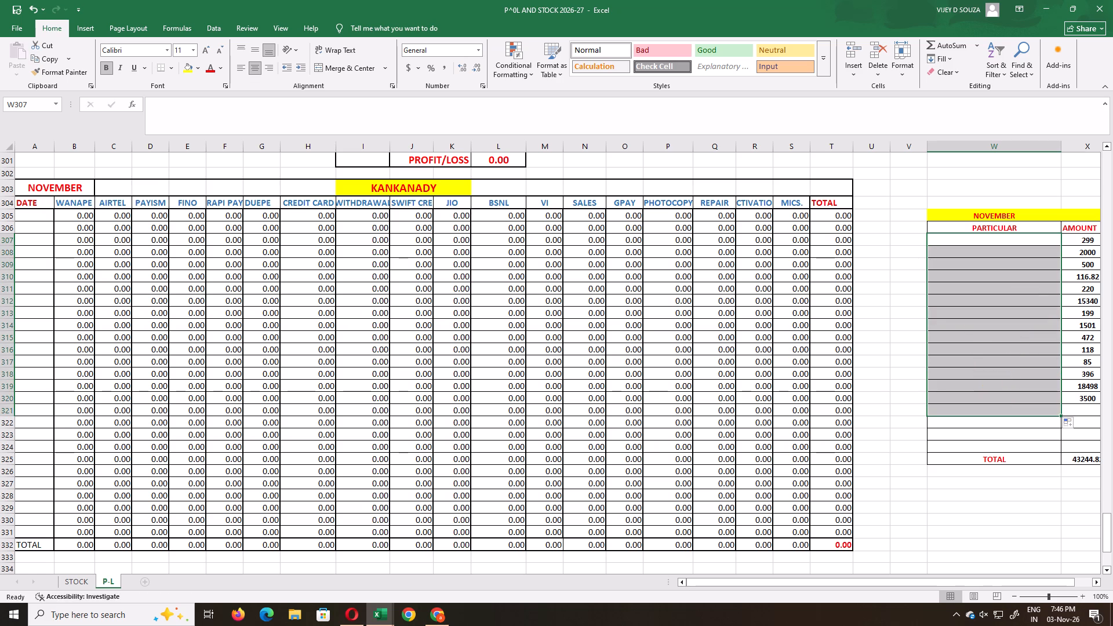
{"action": "left_click_drag", "start_coordinate": [1061, 417], "coordinate": [1090, 412]}
Set DRAWINGS in the November KANKANADY summary (L342) to 0 and save the workbook.
{"action": "scroll", "coordinate": [1067, 409], "scroll_direction": "down", "scroll_amount": 6}
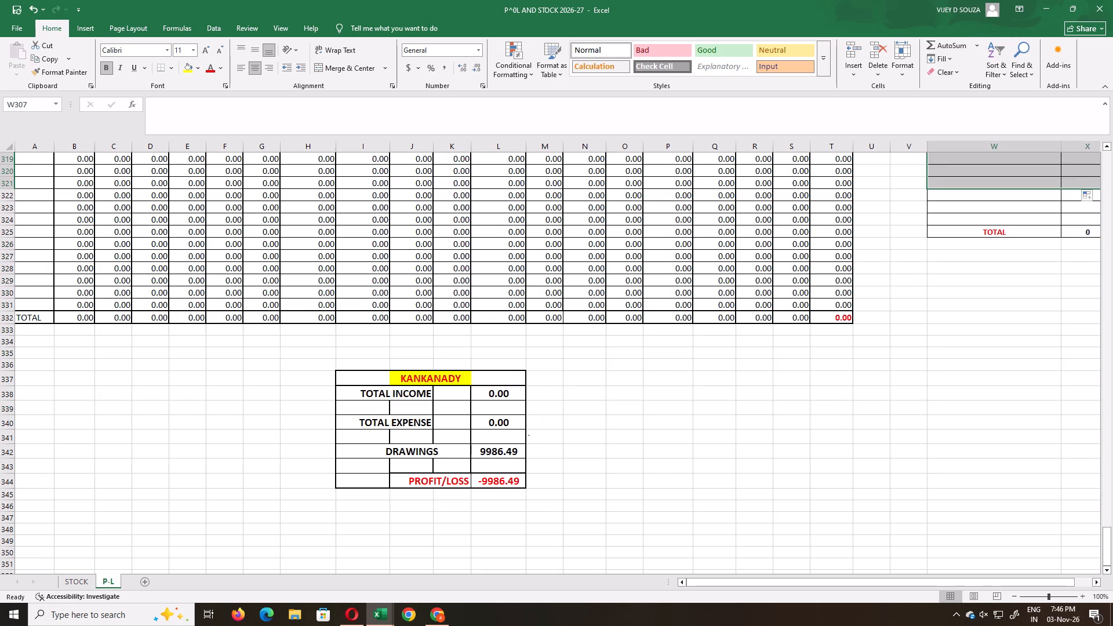
{"action": "left_click", "coordinate": [510, 457]}
{"action": "key", "text": "0"}
{"action": "key", "text": "Return"}
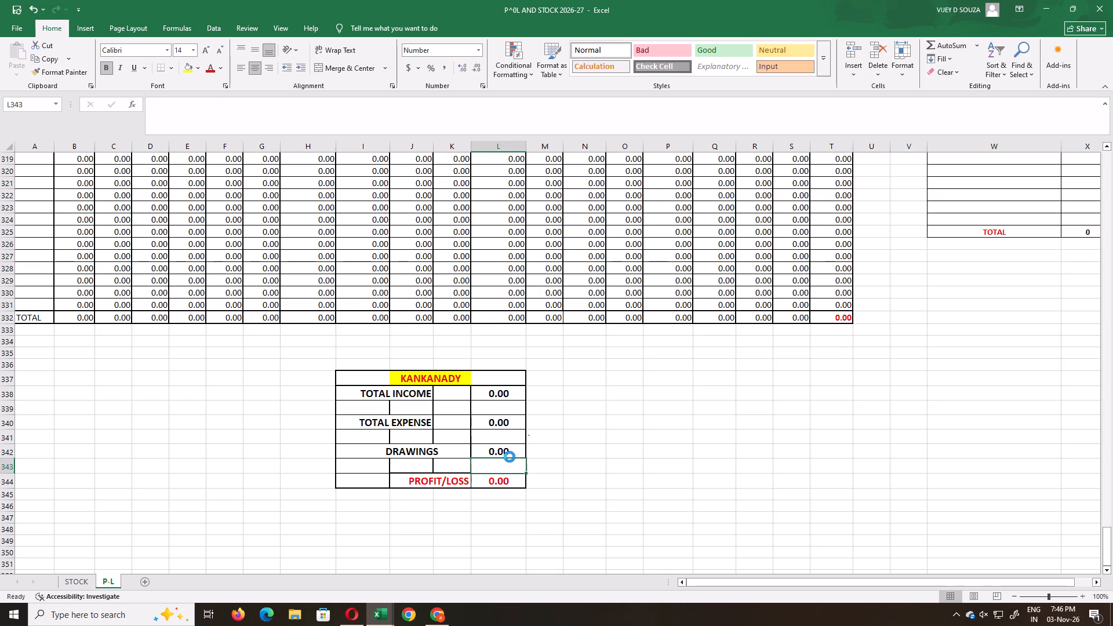
{"action": "key", "text": "ctrl+s"}
Enter 2-Nov as the first date of the NOVEMBER table in A305 and save the workbook.
{"action": "scroll", "coordinate": [524, 377], "scroll_direction": "up", "scroll_amount": 8}
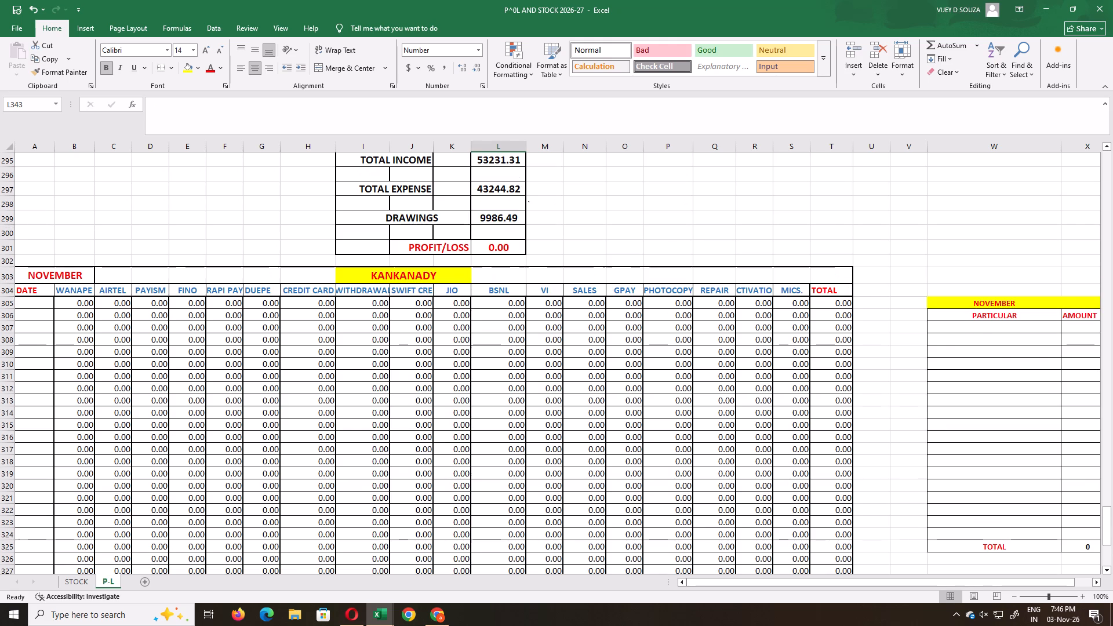
{"action": "left_click", "coordinate": [38, 306]}
{"action": "type", "text": "2 M"}
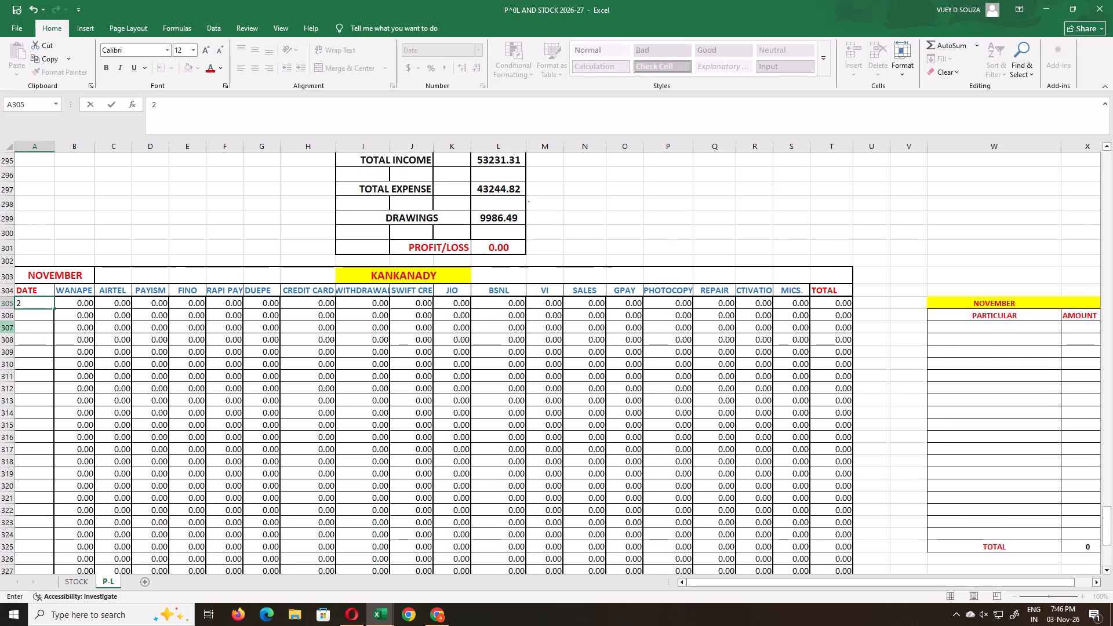
{"action": "key", "text": "BackSpace"}
{"action": "type", "text": "NOV"}
{"action": "key", "text": "Right"}
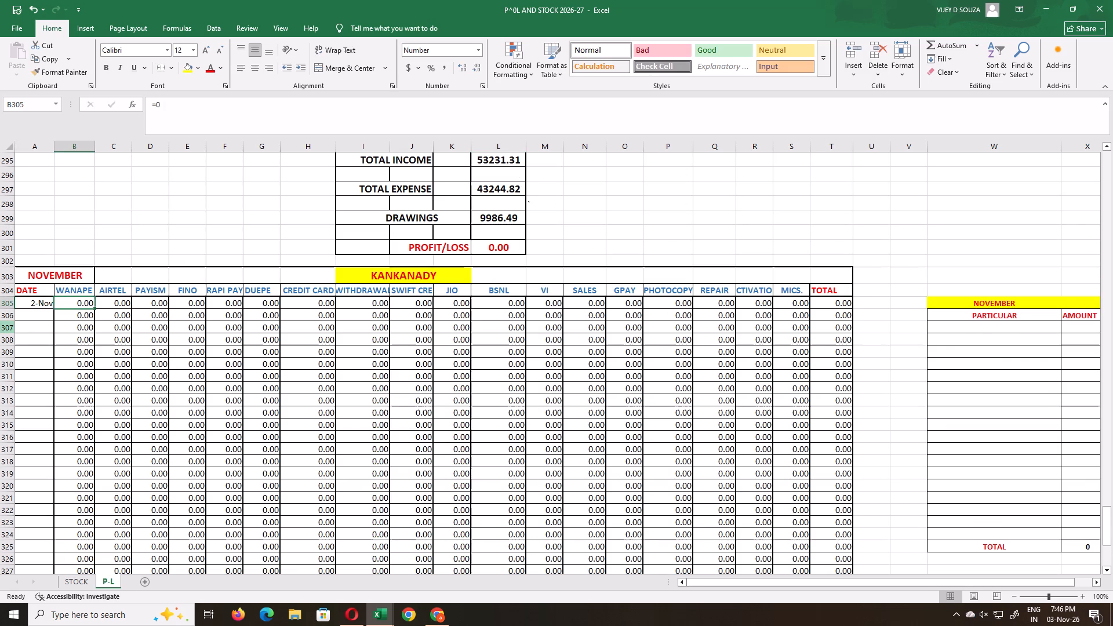
{"action": "key", "text": "ctrl+s"}
{"action": "left_click", "coordinate": [27, 309]}
{"action": "left_click", "coordinate": [37, 306]}
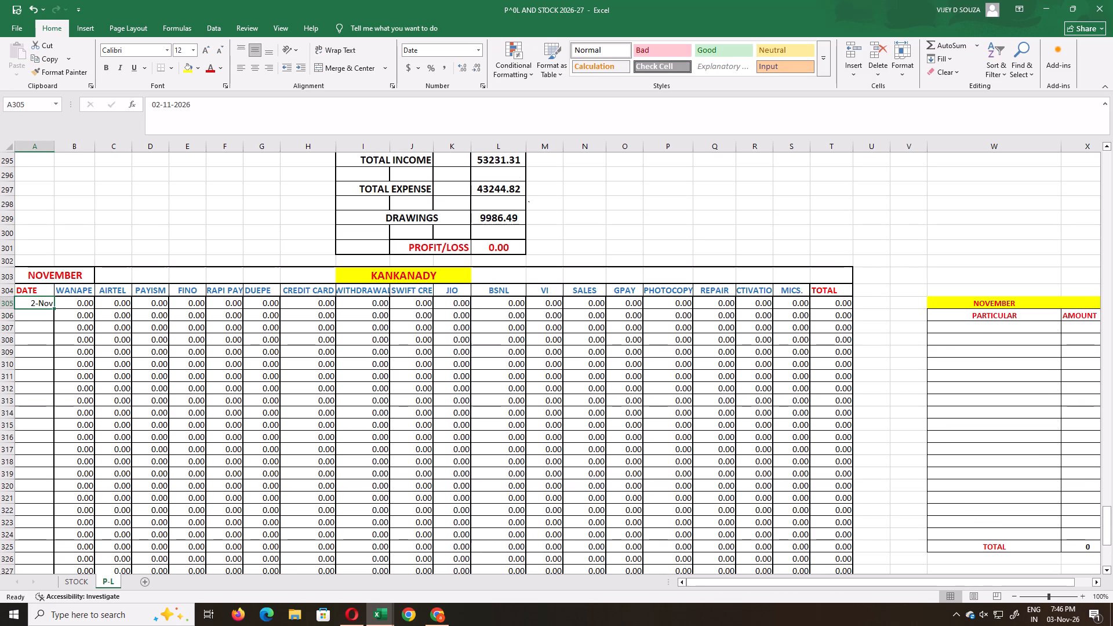
{"action": "left_click", "coordinate": [81, 302]}
Switch to the KANKANADY CASH TALLY workbook and save it.
{"action": "key", "text": "alt+Tab"}
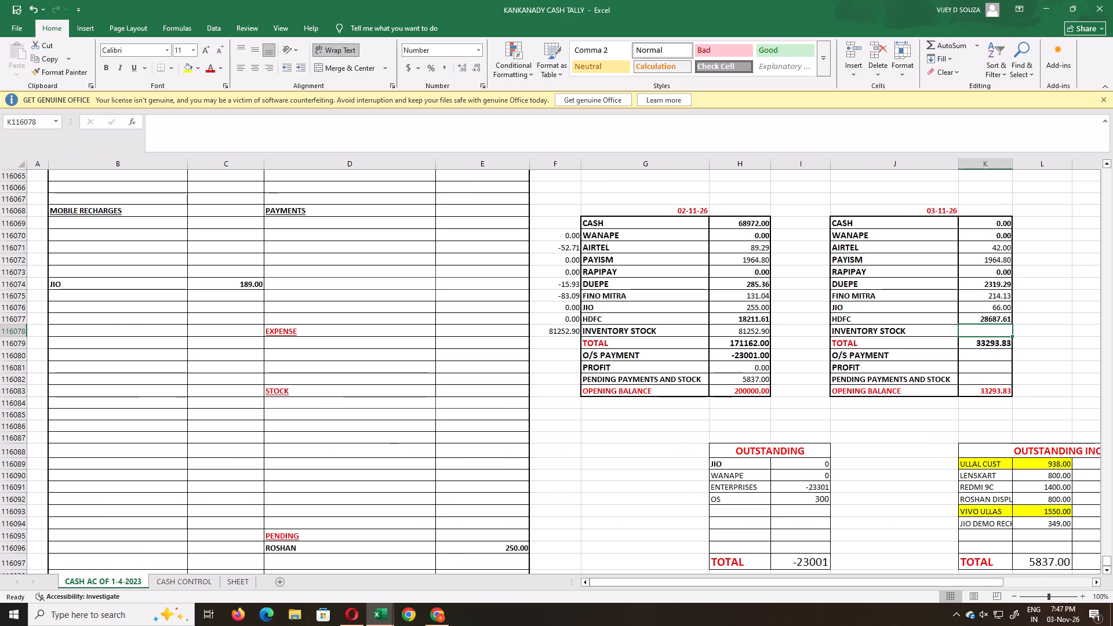
{"action": "key", "text": "ctrl+s"}
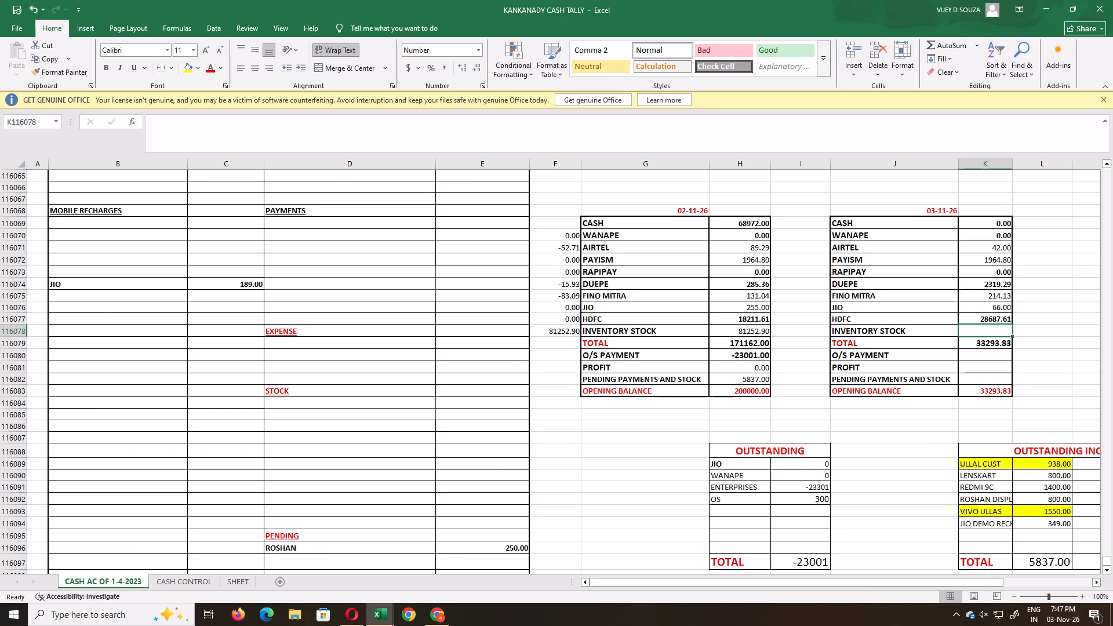
Return to the P^0L AND STOCK 2026-27 workbook and open its STOCK sheet.
{"action": "key", "text": "alt+Tab"}
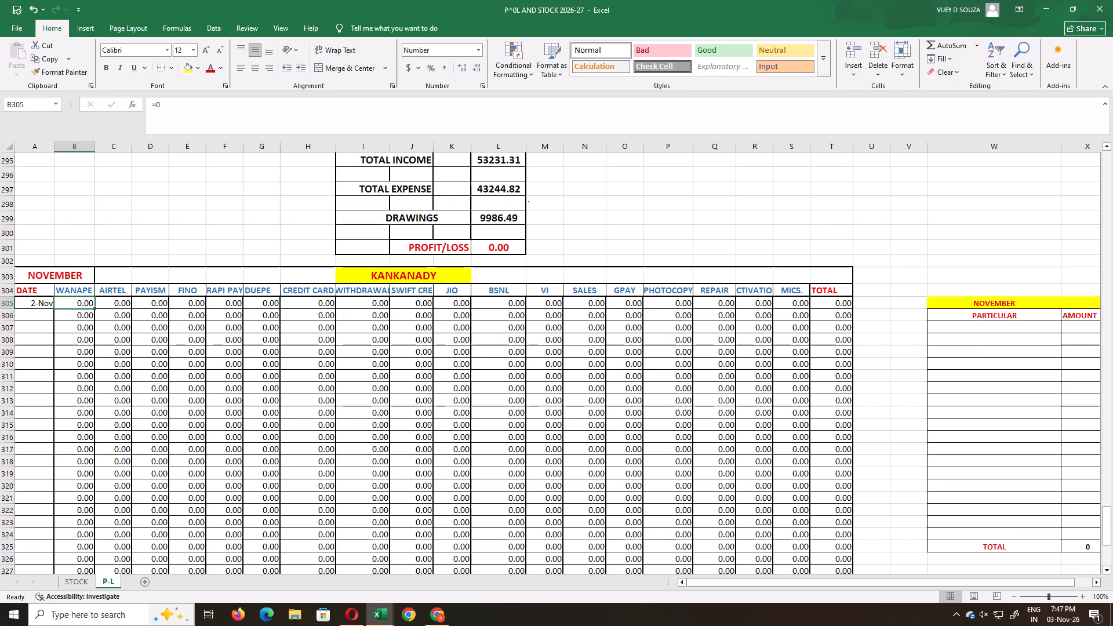
{"action": "left_click", "coordinate": [80, 582]}
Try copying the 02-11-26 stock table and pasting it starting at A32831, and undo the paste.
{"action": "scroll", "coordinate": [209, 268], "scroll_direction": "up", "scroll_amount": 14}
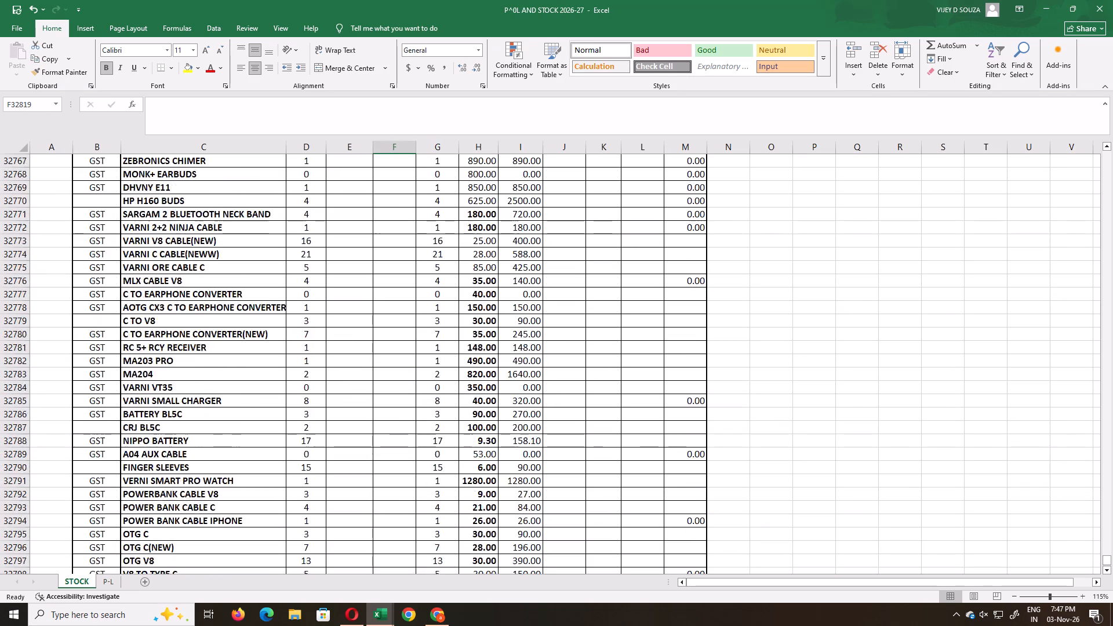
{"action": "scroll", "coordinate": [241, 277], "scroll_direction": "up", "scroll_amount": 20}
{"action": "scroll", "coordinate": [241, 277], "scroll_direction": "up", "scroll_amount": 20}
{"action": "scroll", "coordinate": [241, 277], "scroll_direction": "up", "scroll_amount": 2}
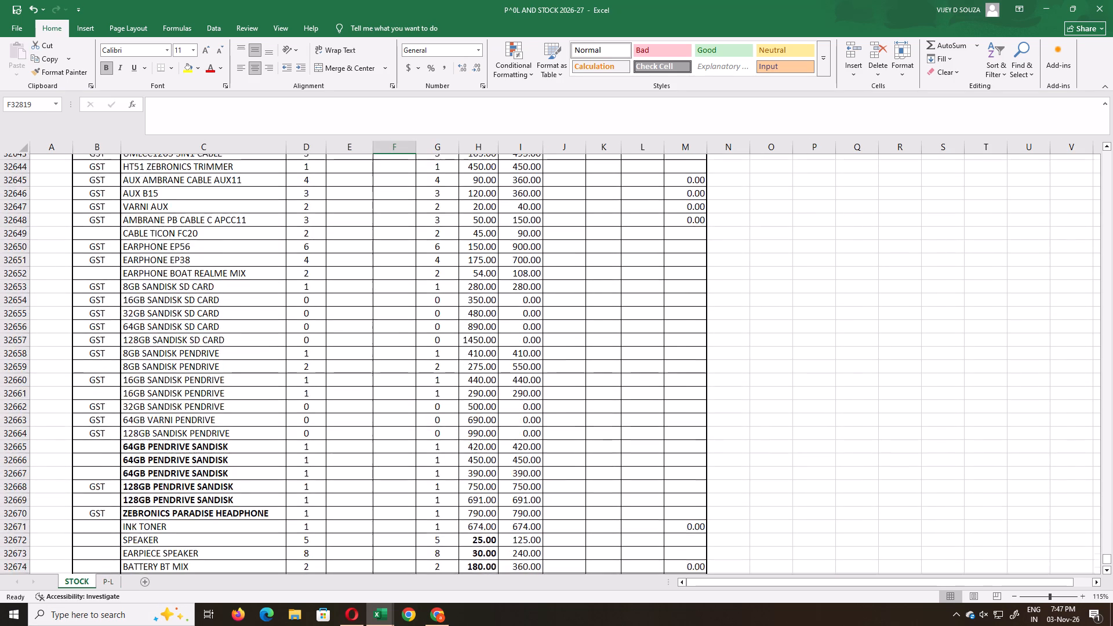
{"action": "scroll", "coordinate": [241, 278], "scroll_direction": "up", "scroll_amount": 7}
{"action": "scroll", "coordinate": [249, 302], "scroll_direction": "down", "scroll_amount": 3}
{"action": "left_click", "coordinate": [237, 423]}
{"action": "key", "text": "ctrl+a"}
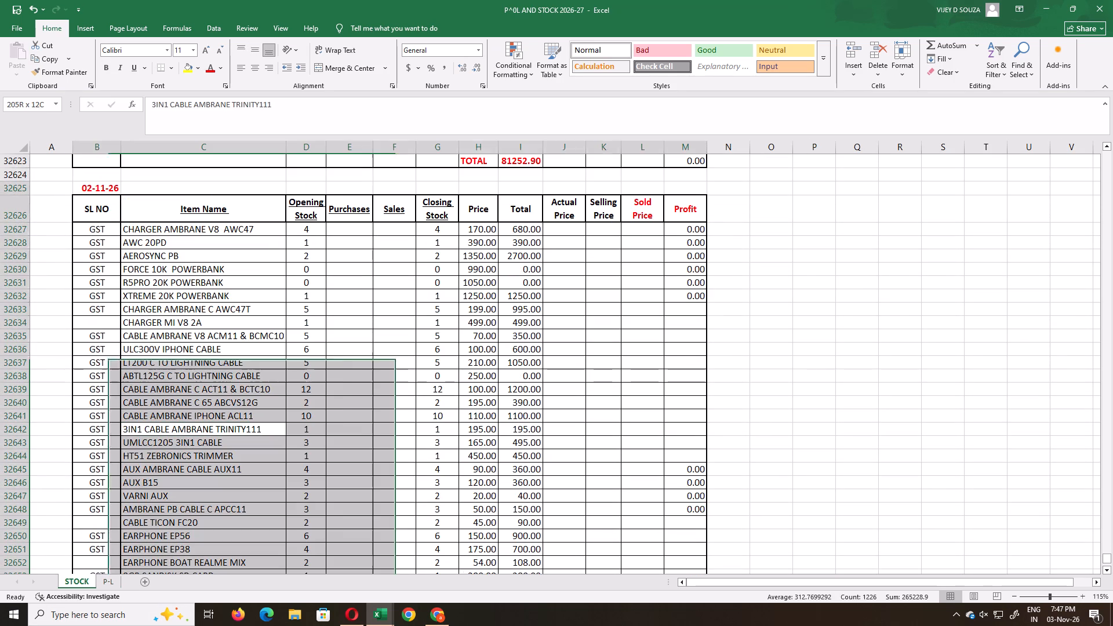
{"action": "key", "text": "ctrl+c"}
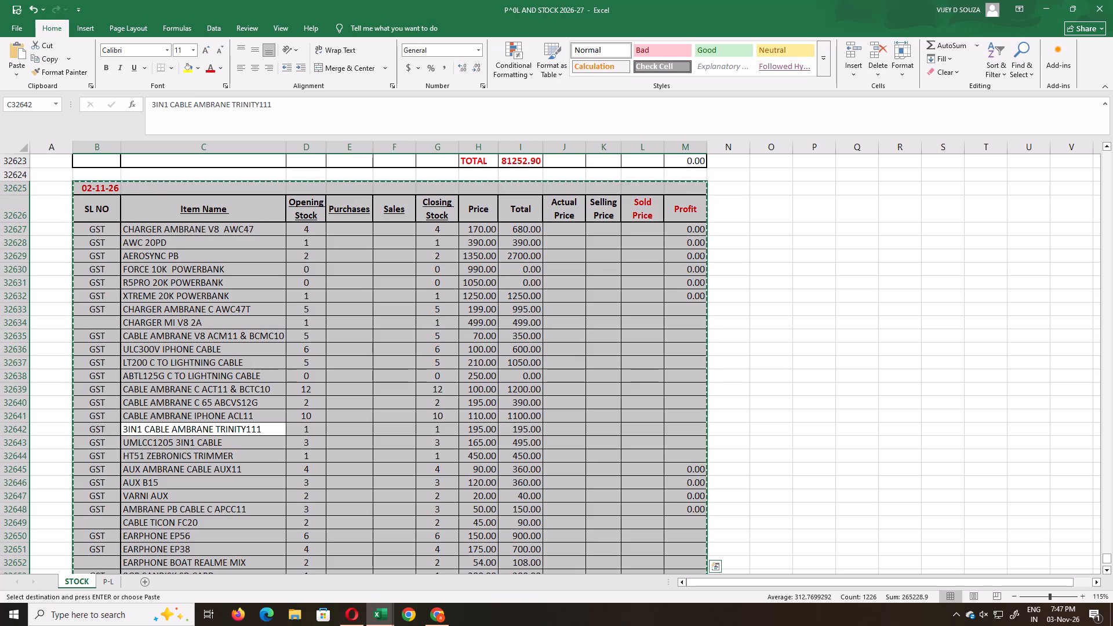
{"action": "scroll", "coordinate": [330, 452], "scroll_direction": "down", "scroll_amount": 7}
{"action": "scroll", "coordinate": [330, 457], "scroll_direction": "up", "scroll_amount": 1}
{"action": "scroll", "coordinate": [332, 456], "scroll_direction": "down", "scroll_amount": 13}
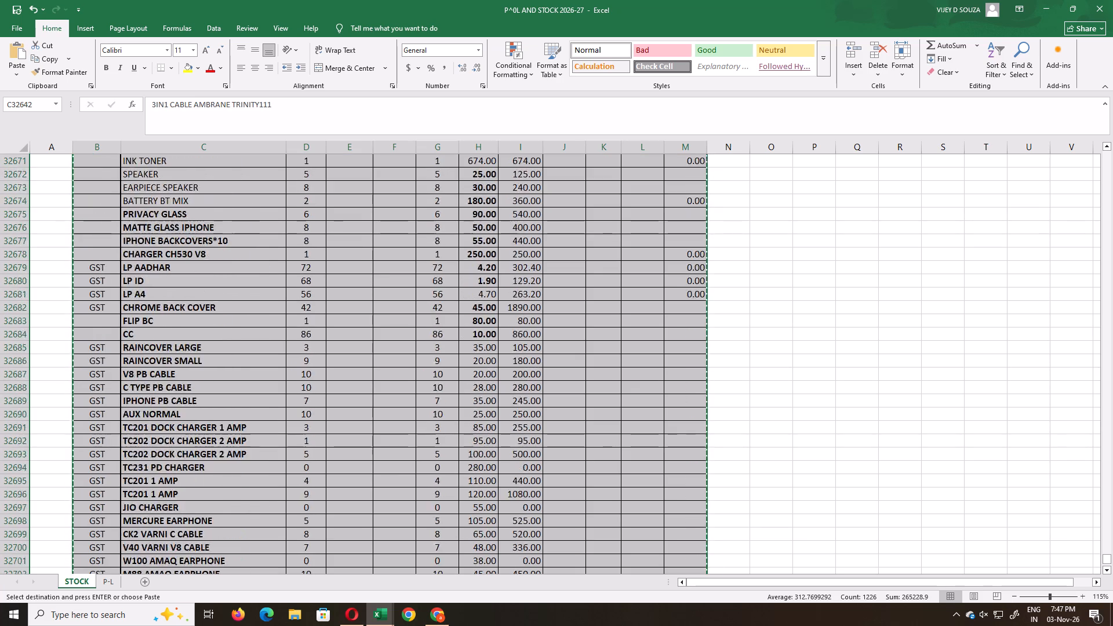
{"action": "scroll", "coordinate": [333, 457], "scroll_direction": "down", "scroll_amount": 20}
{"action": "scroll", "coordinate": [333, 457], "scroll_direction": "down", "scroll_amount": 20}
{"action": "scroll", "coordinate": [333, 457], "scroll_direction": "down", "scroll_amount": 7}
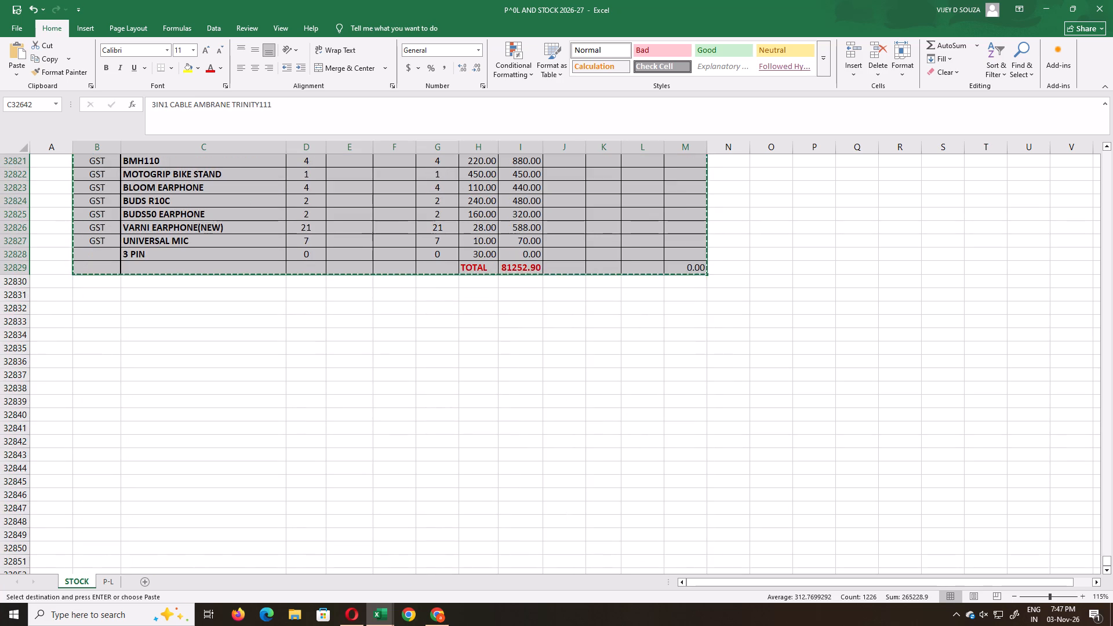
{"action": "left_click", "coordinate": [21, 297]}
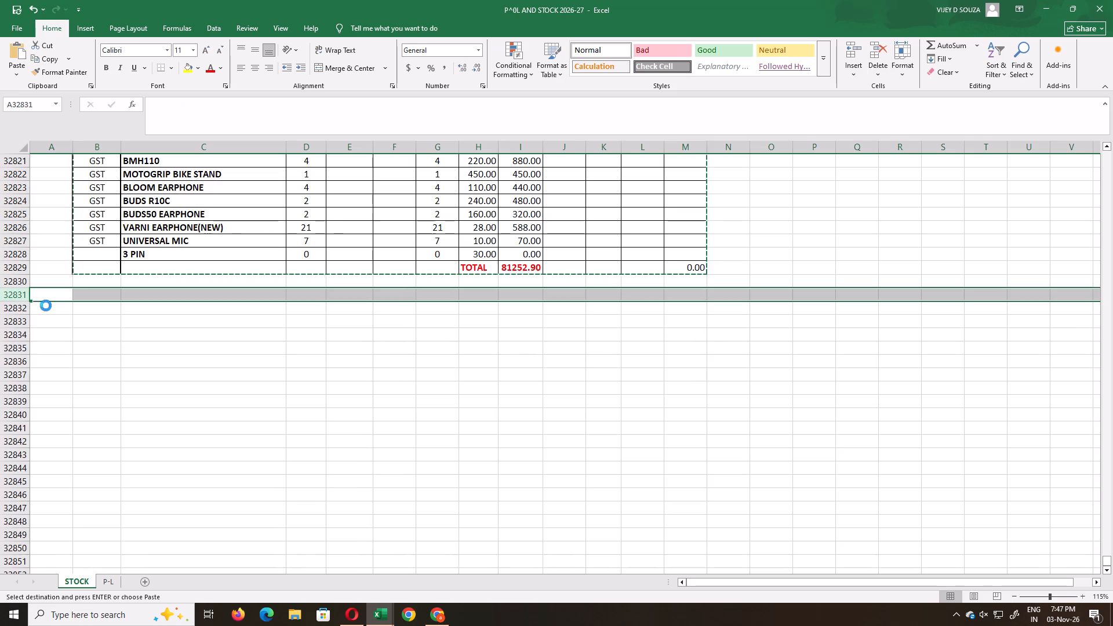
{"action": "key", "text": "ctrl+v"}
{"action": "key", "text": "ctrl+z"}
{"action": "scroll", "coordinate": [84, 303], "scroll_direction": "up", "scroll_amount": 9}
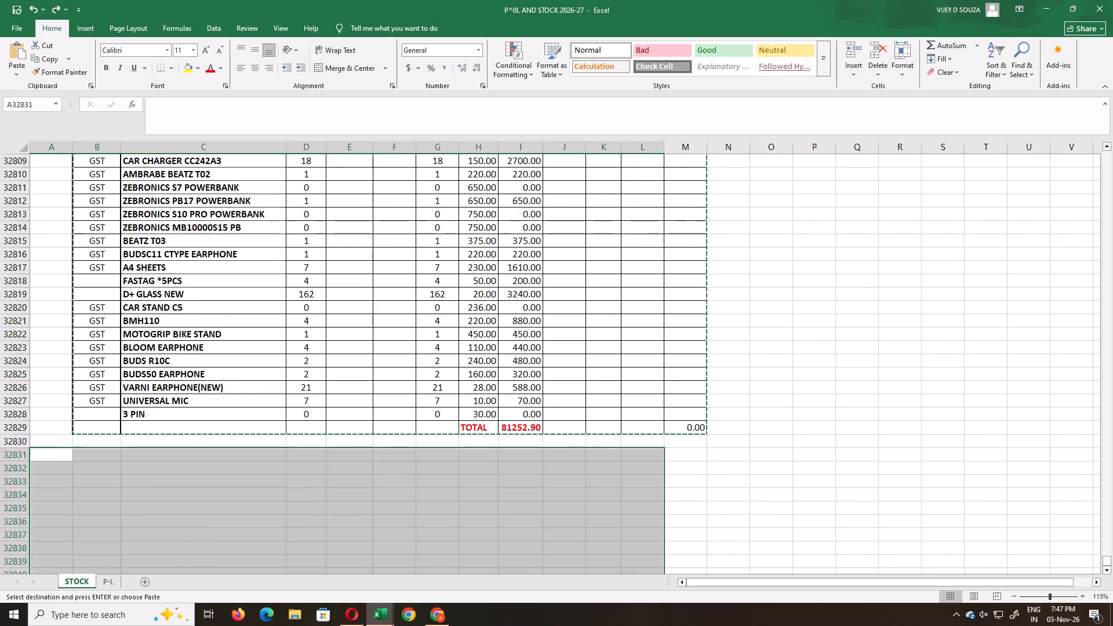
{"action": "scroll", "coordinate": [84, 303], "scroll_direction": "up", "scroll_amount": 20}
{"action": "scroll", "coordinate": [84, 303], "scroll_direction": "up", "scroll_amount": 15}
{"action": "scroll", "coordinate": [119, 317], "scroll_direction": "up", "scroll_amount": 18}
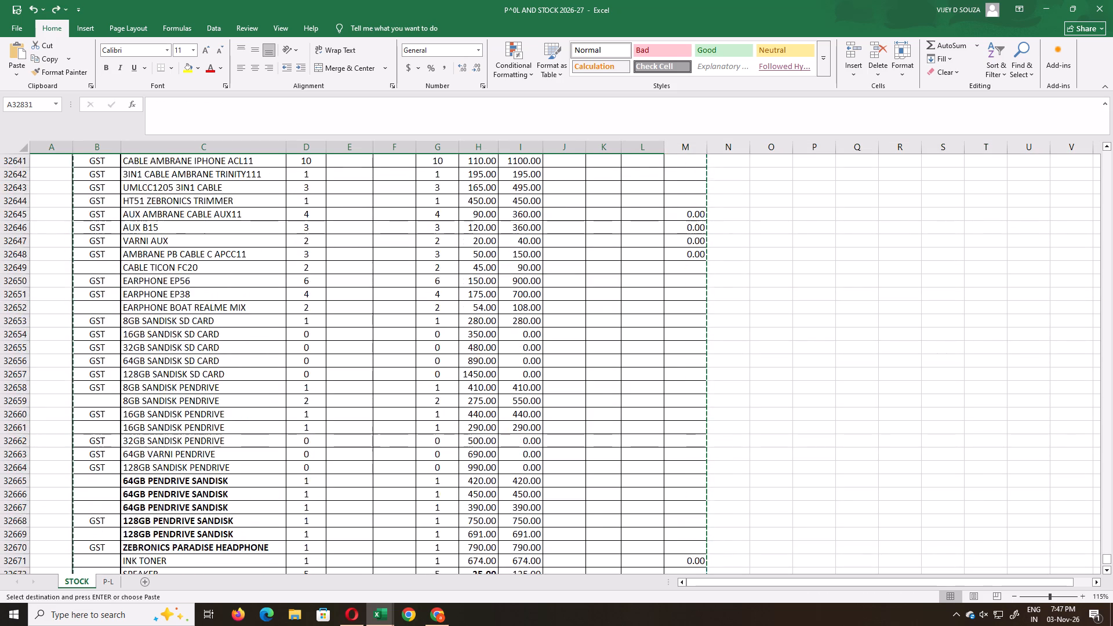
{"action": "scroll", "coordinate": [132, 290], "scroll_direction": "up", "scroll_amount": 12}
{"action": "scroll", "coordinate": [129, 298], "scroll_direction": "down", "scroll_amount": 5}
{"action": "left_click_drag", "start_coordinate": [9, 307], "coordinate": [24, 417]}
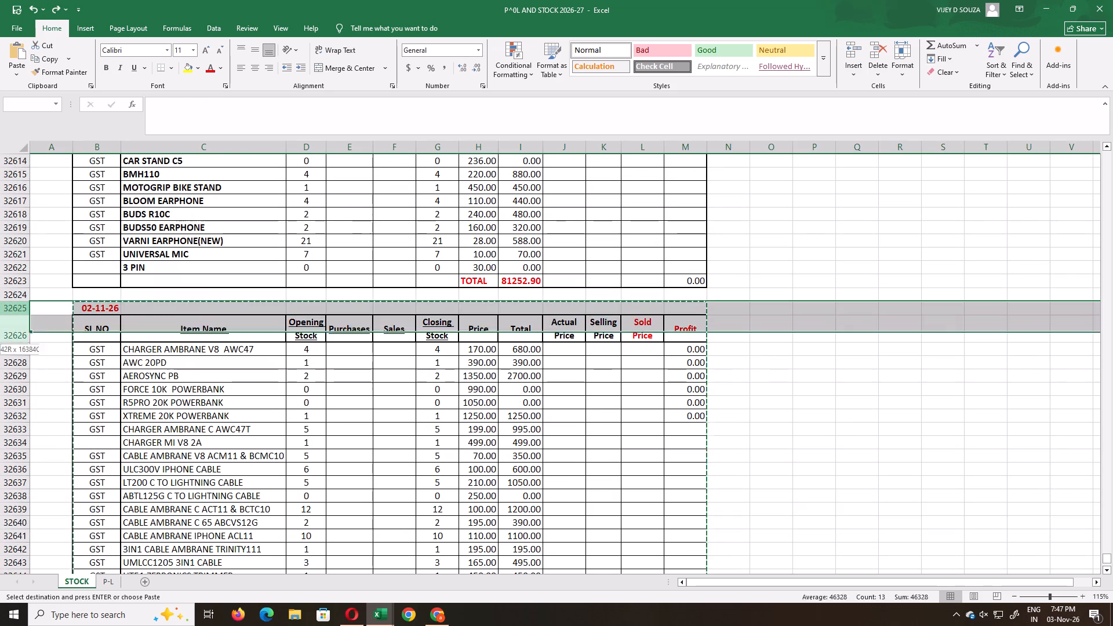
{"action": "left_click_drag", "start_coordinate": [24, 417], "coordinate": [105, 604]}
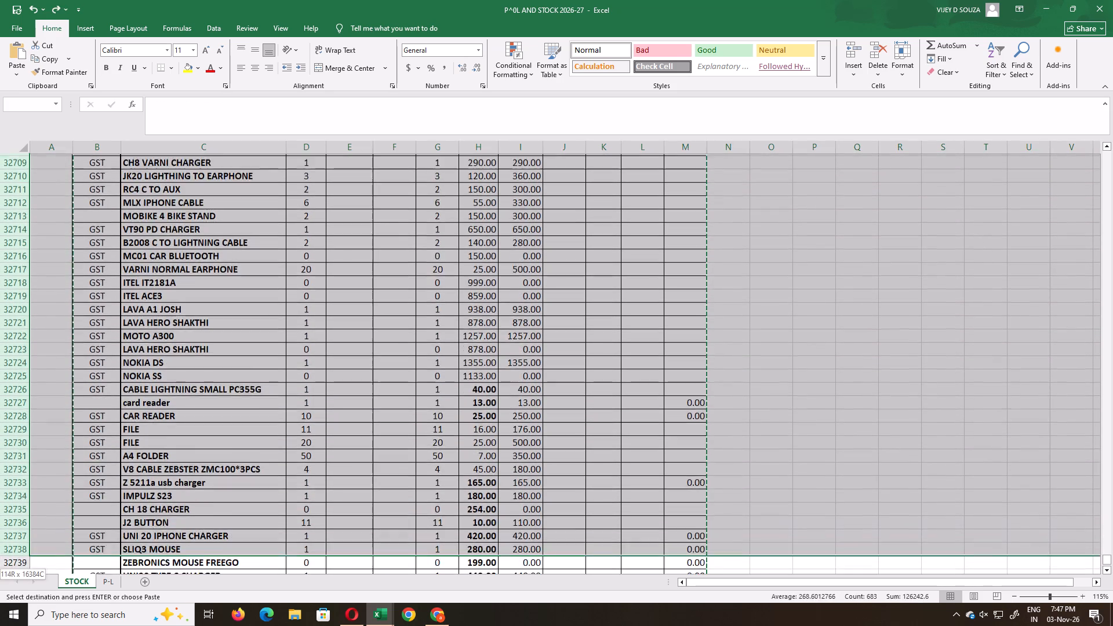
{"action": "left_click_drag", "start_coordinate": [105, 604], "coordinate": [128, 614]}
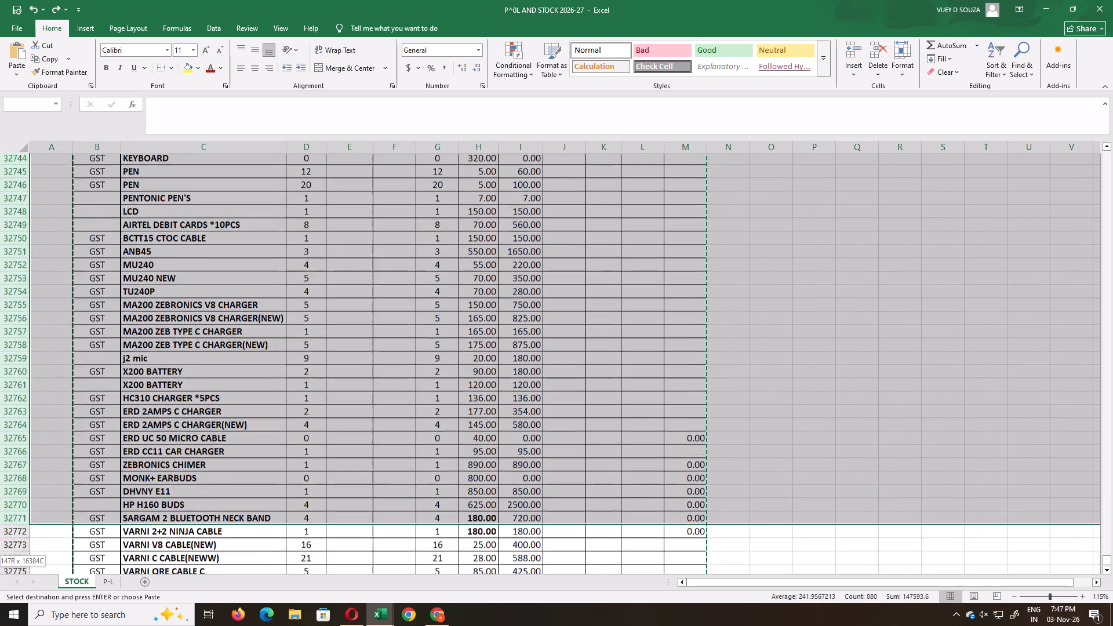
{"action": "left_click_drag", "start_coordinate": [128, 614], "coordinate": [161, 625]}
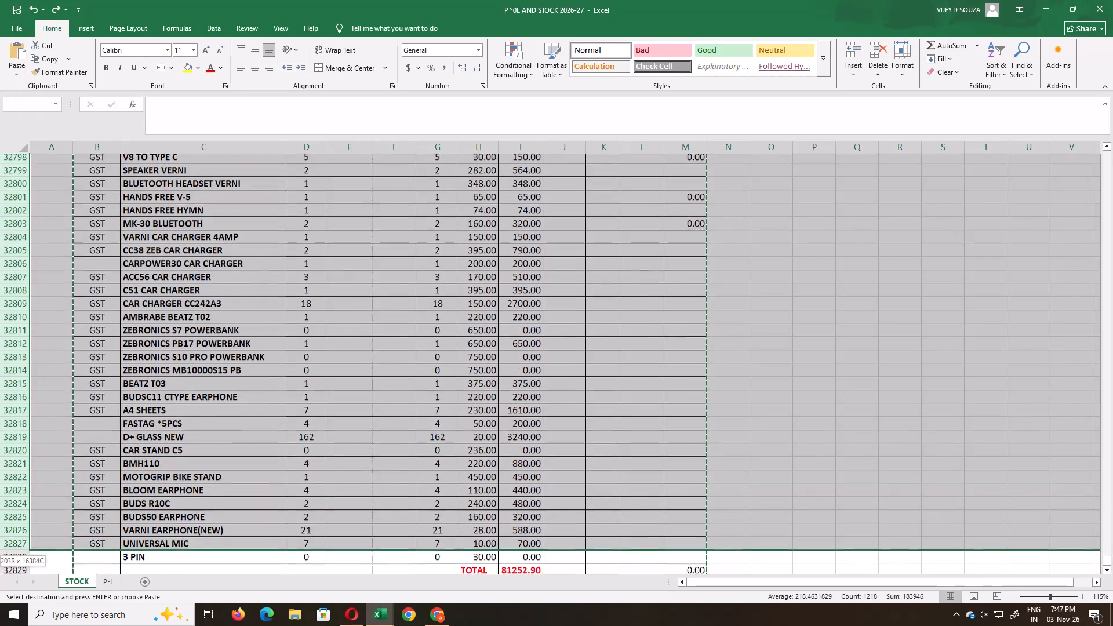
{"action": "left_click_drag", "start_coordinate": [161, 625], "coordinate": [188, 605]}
Copy the whole 02-11-26 stock table, rows 32625 to 32829, and paste it starting at B32831.
{"action": "left_click", "coordinate": [292, 497]}
{"action": "key", "text": "ctrl+a"}
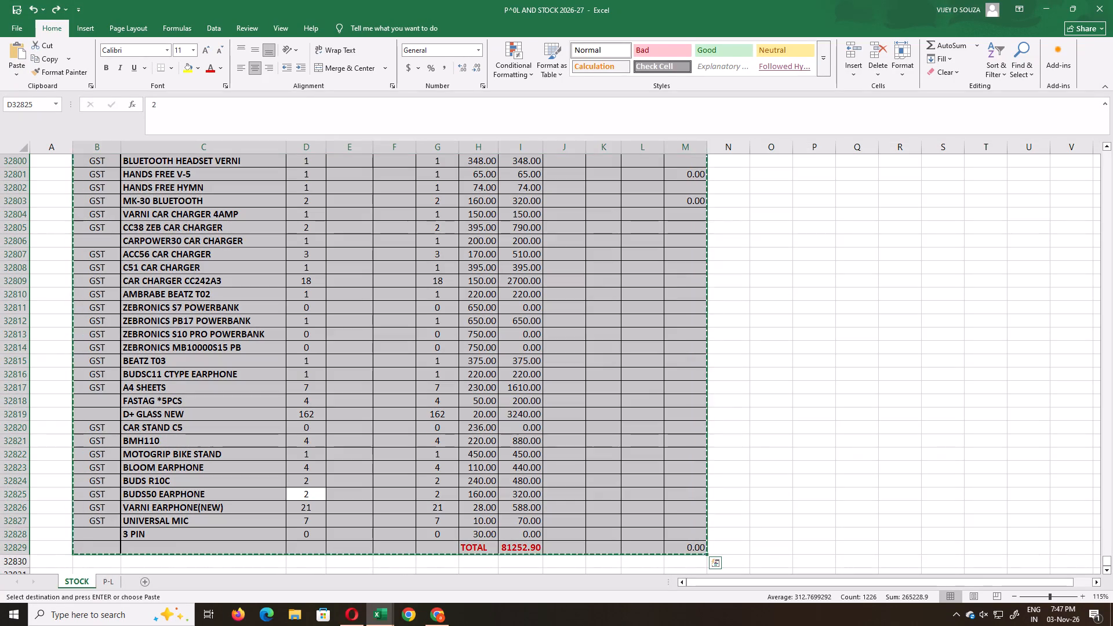
{"action": "key", "text": "ctrl+c"}
{"action": "scroll", "coordinate": [128, 543], "scroll_direction": "down", "scroll_amount": 4}
{"action": "left_click", "coordinate": [101, 410]}
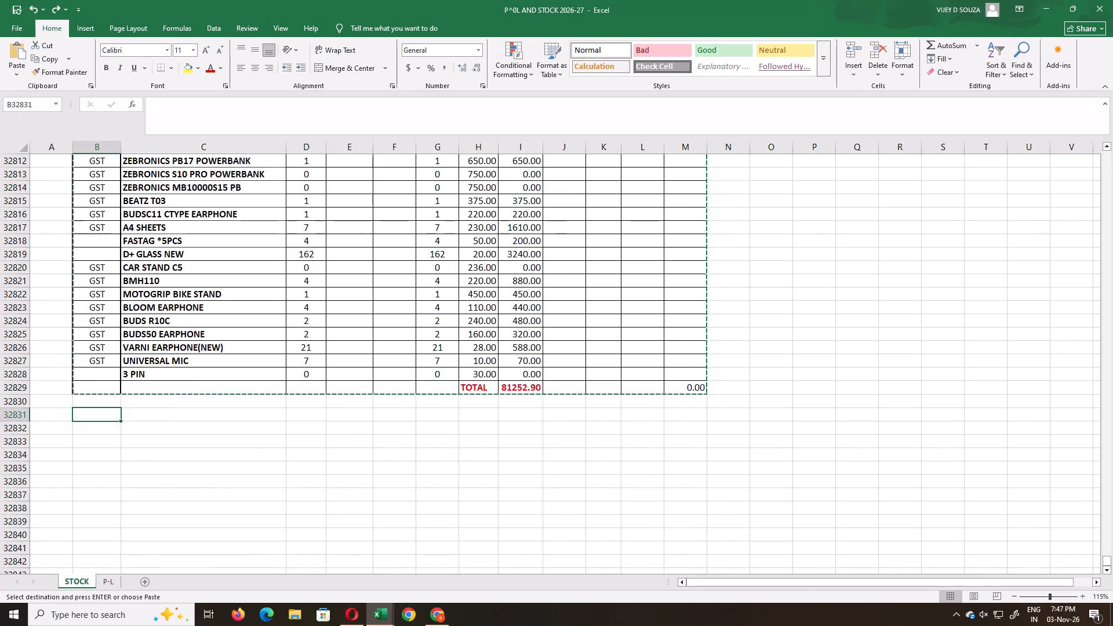
{"action": "key", "text": "ctrl+v"}
Change the date heading of the pasted stock table in B32831 to 03-11-26 and save the workbook.
{"action": "left_click", "coordinate": [98, 415]}
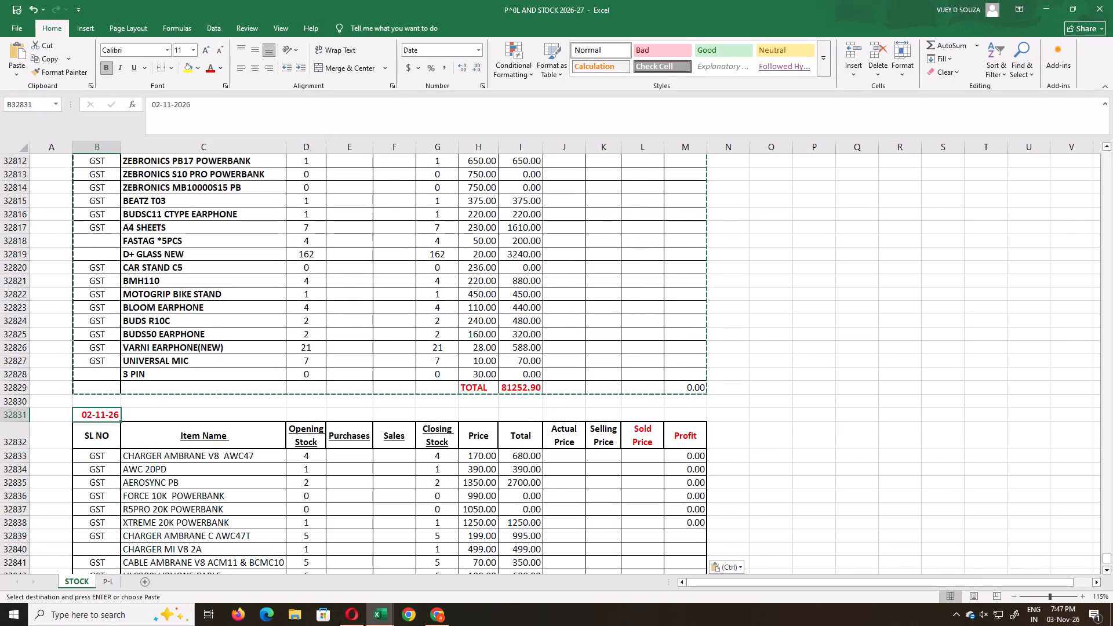
{"action": "double_click", "coordinate": [148, 105]}
{"action": "type", "text": "03"}
{"action": "key", "text": "Return"}
{"action": "key", "text": "ctrl+s"}
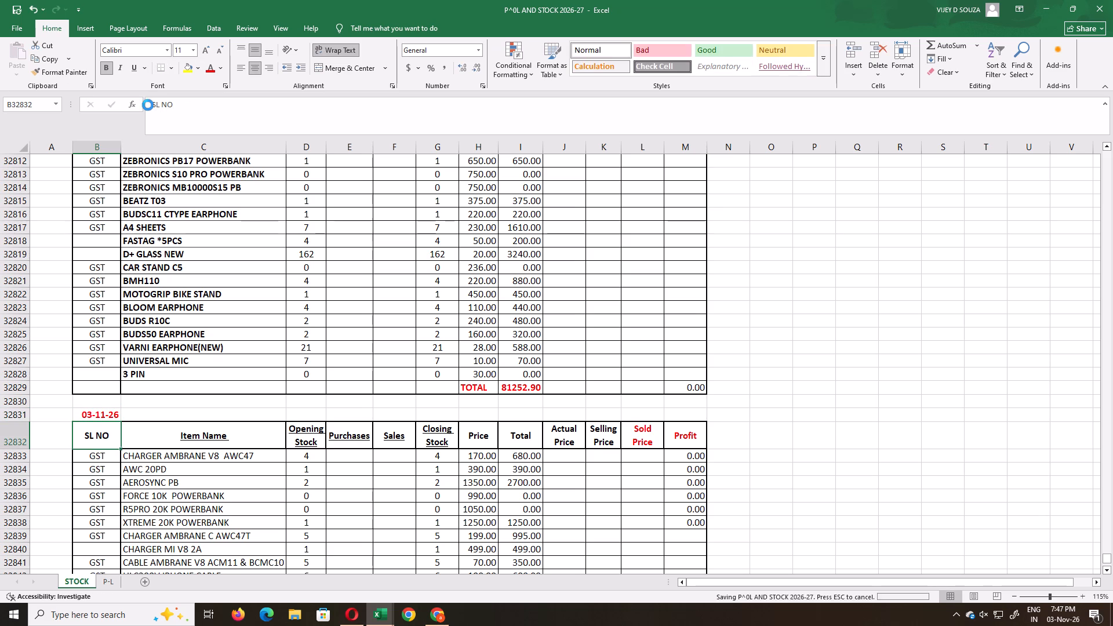
Enter the new stock table's total, 81252.90, as INVENTORY STOCK for 03-11-26 in the KANKANADY CASH TALLY workbook and save it.
{"action": "scroll", "coordinate": [377, 302], "scroll_direction": "down", "scroll_amount": 20}
{"action": "scroll", "coordinate": [377, 302], "scroll_direction": "down", "scroll_amount": 2}
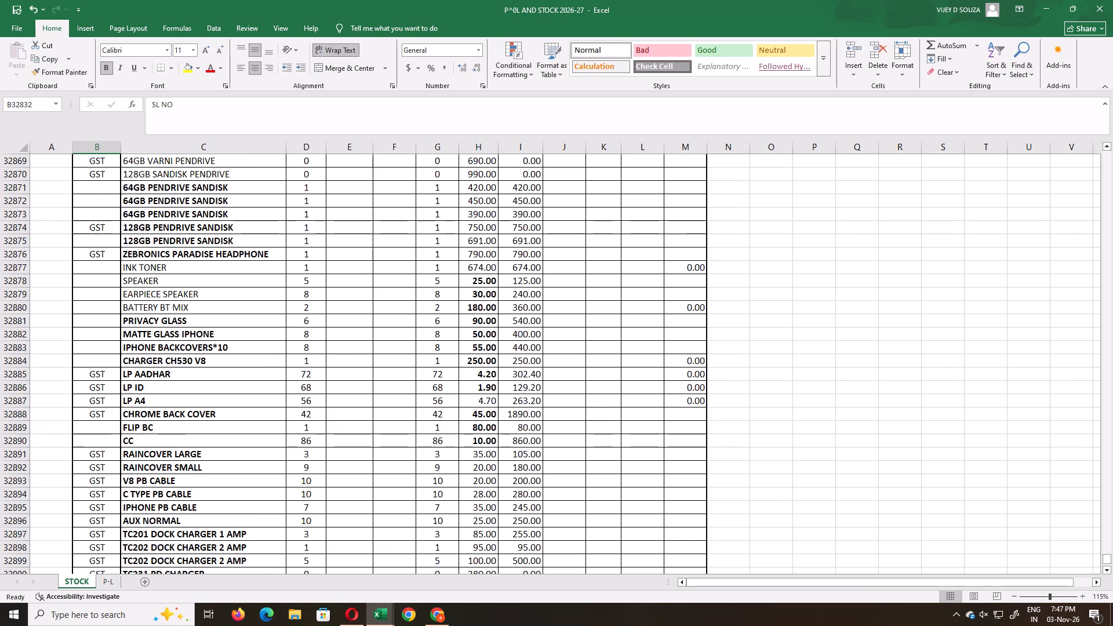
{"action": "scroll", "coordinate": [392, 285], "scroll_direction": "down", "scroll_amount": 20}
{"action": "scroll", "coordinate": [392, 285], "scroll_direction": "down", "scroll_amount": 20}
{"action": "scroll", "coordinate": [392, 285], "scroll_direction": "down", "scroll_amount": 12}
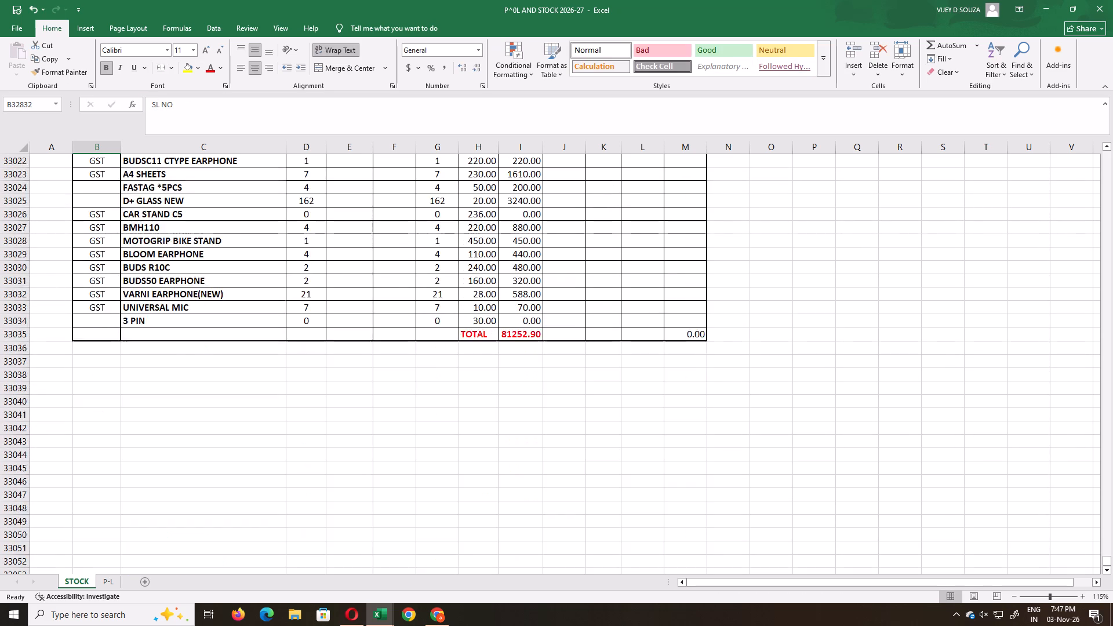
{"action": "scroll", "coordinate": [443, 351], "scroll_direction": "down", "scroll_amount": 2}
{"action": "scroll", "coordinate": [447, 350], "scroll_direction": "up", "scroll_amount": 7}
{"action": "key", "text": "alt+Tab"}
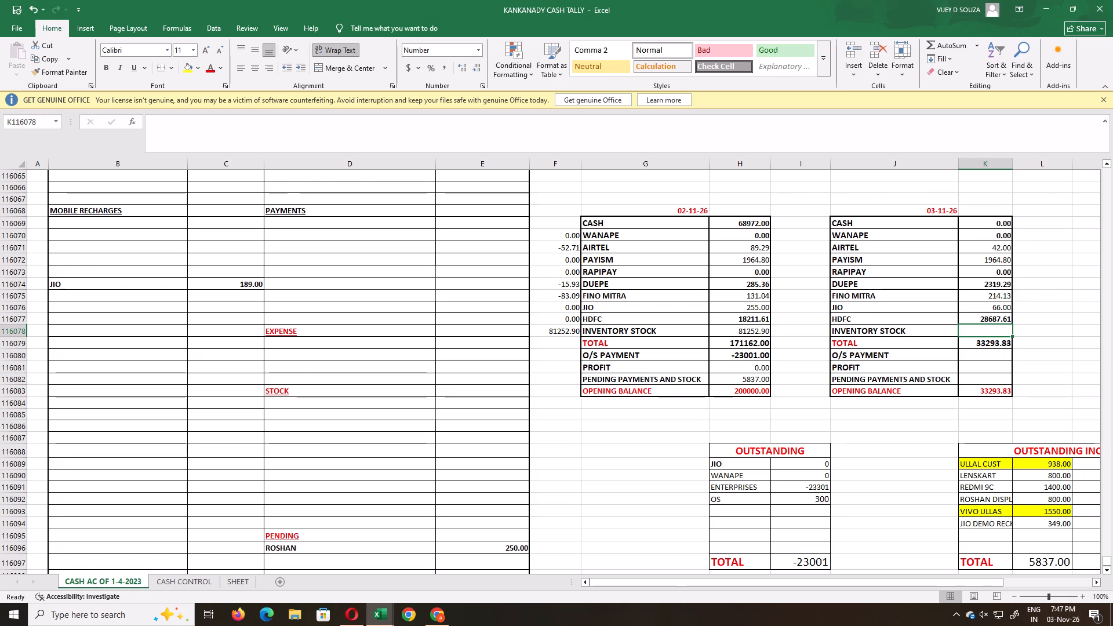
{"action": "type", "text": "81252.90"}
{"action": "key", "text": "Return"}
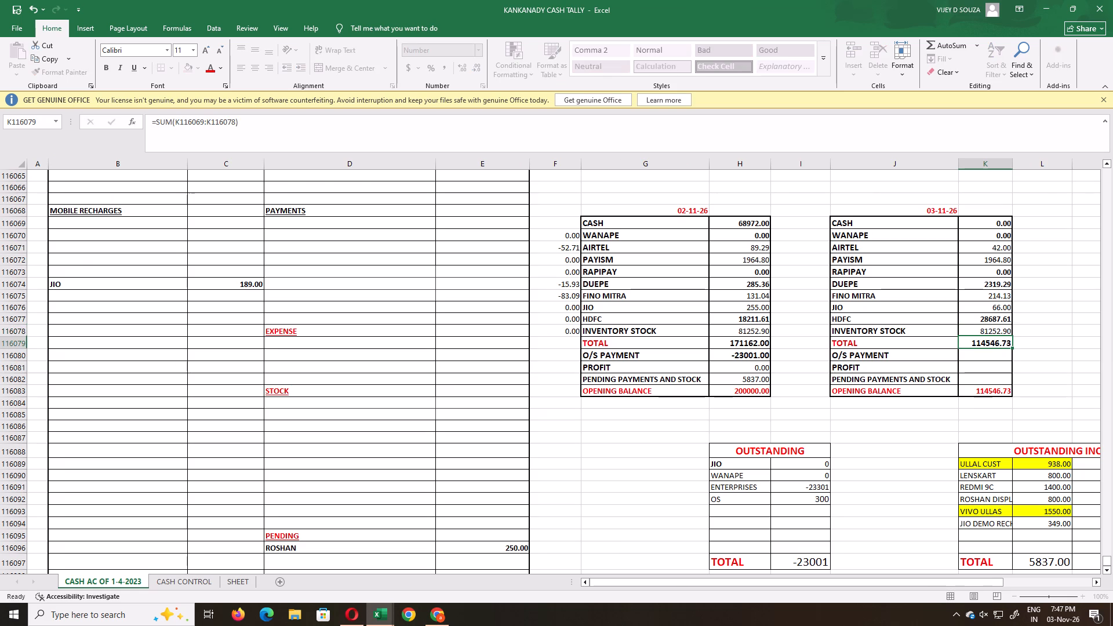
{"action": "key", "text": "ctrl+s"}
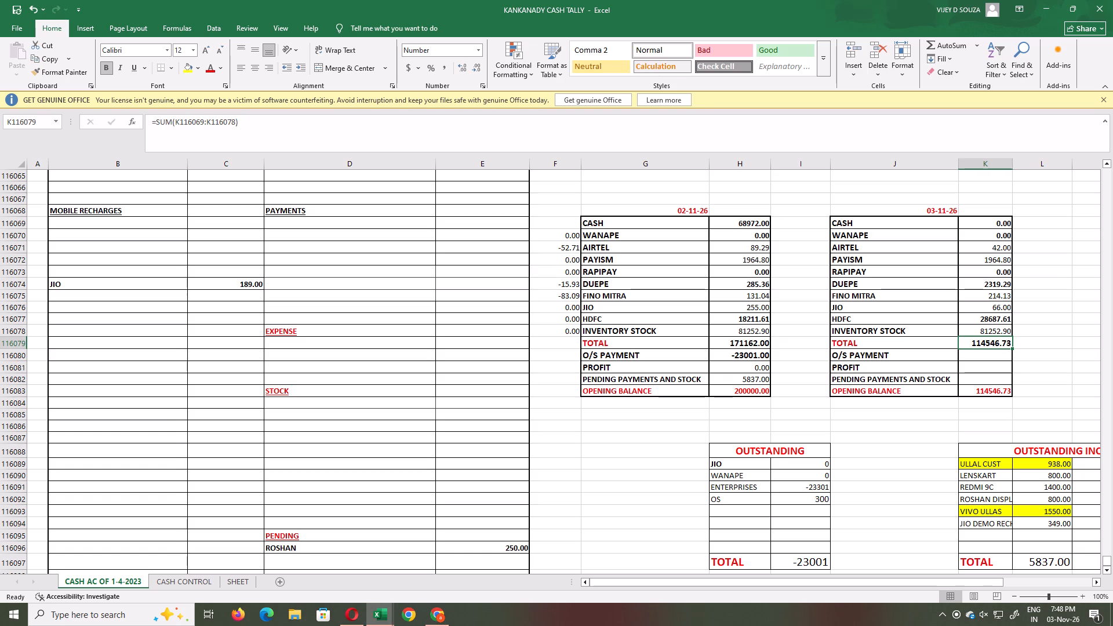
Save the KANKANADY CASH TALLY workbook.
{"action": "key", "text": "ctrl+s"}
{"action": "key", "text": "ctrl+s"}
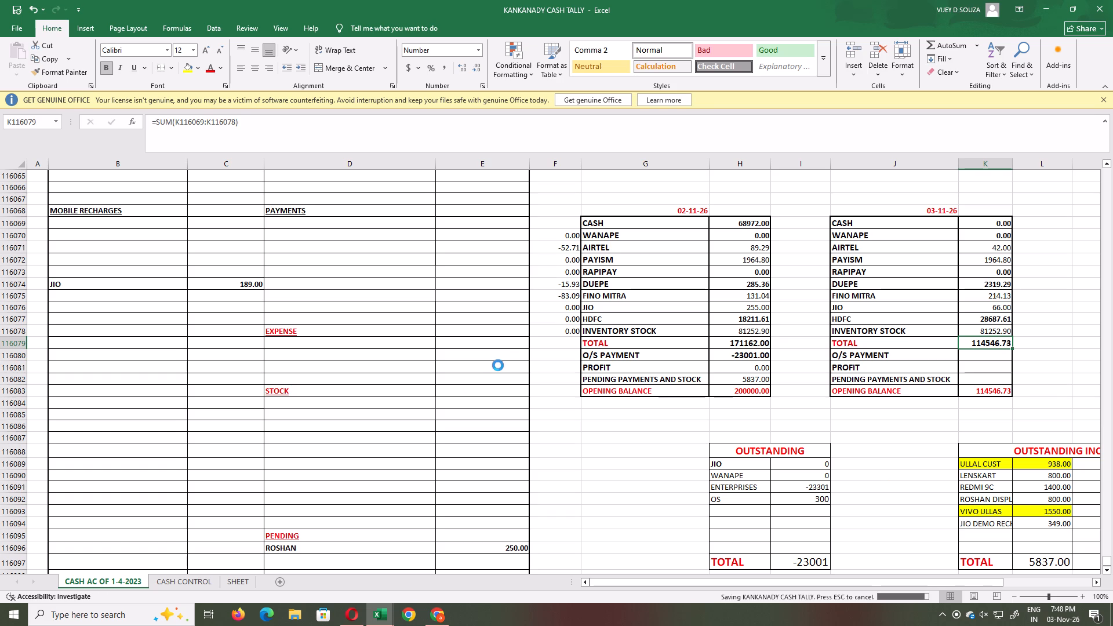
{"action": "scroll", "coordinate": [533, 353], "scroll_direction": "down", "scroll_amount": 18}
{"action": "key", "text": "ctrl+s"}
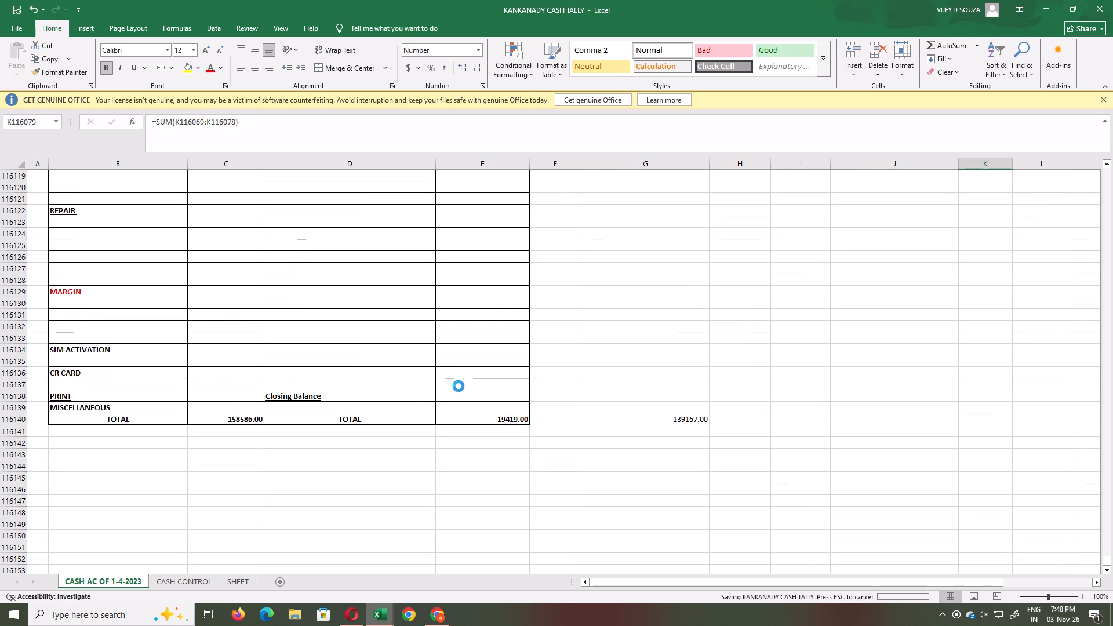
Start a formula in the Closing Balance amount cell, E116138, of the cash account sheet.
{"action": "left_click", "coordinate": [455, 393]}
{"action": "key", "text": "equal"}
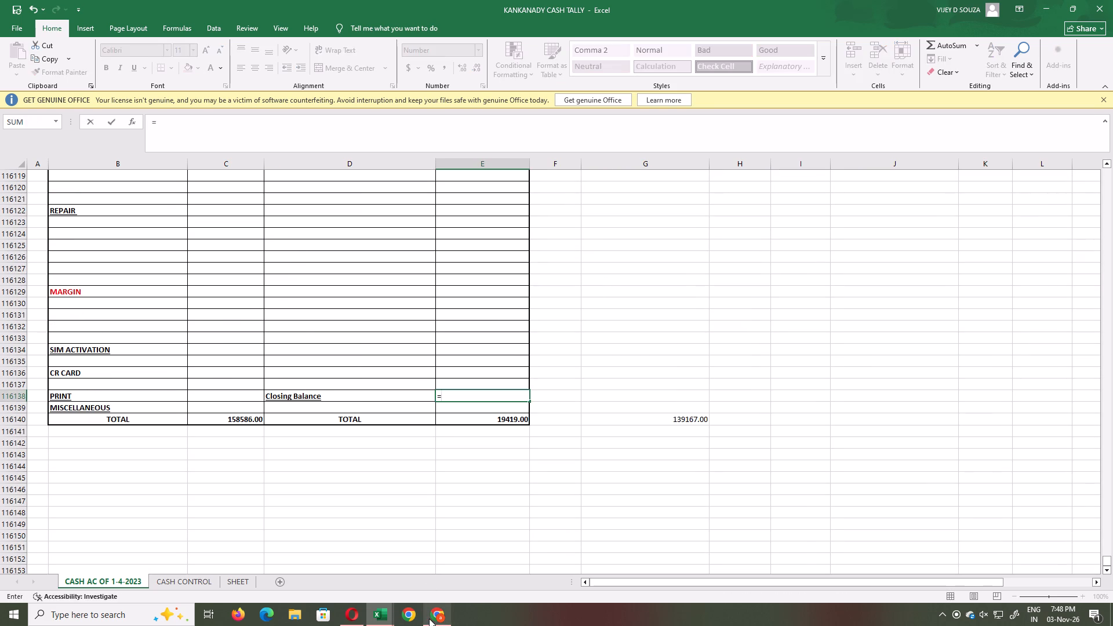
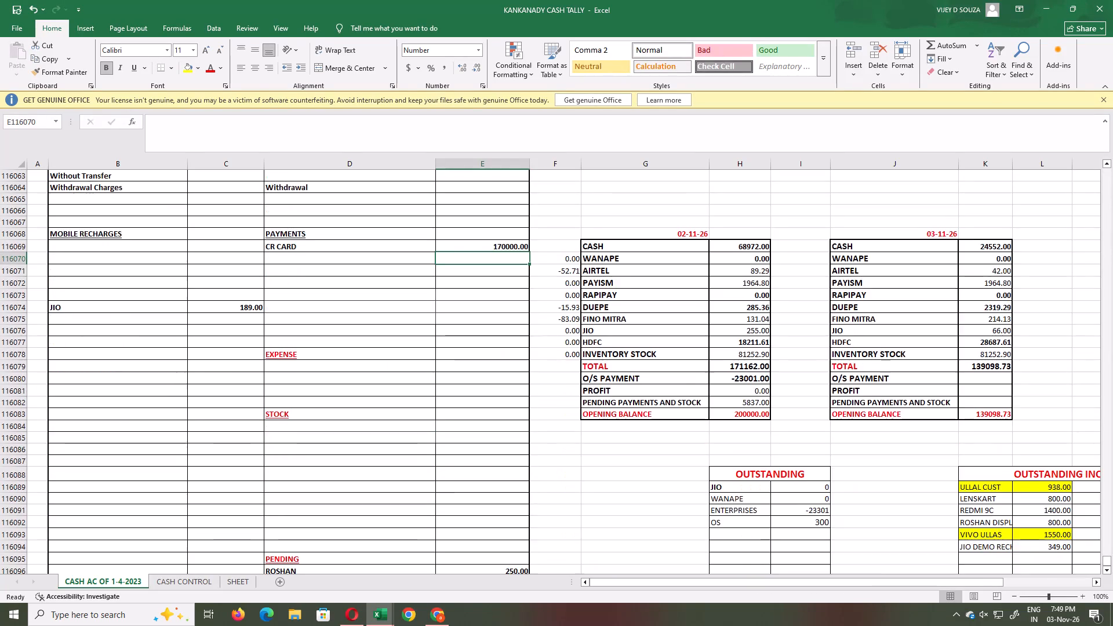
Save the cash tally workbook and enter the CR CARD charge in C116136 as the formula =170000*2.5%.
{"action": "scroll", "coordinate": [515, 371], "scroll_direction": "down", "scroll_amount": 19}
{"action": "scroll", "coordinate": [489, 352], "scroll_direction": "up", "scroll_amount": 20}
{"action": "scroll", "coordinate": [489, 352], "scroll_direction": "up", "scroll_amount": 2}
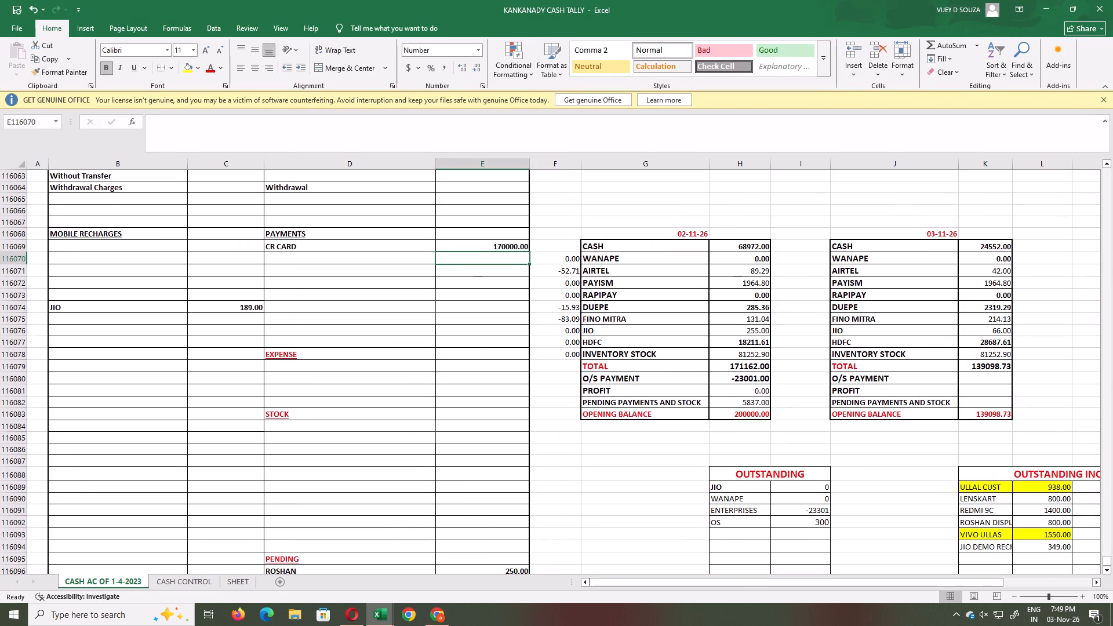
{"action": "key", "text": "ctrl+s"}
{"action": "scroll", "coordinate": [454, 334], "scroll_direction": "down", "scroll_amount": 2}
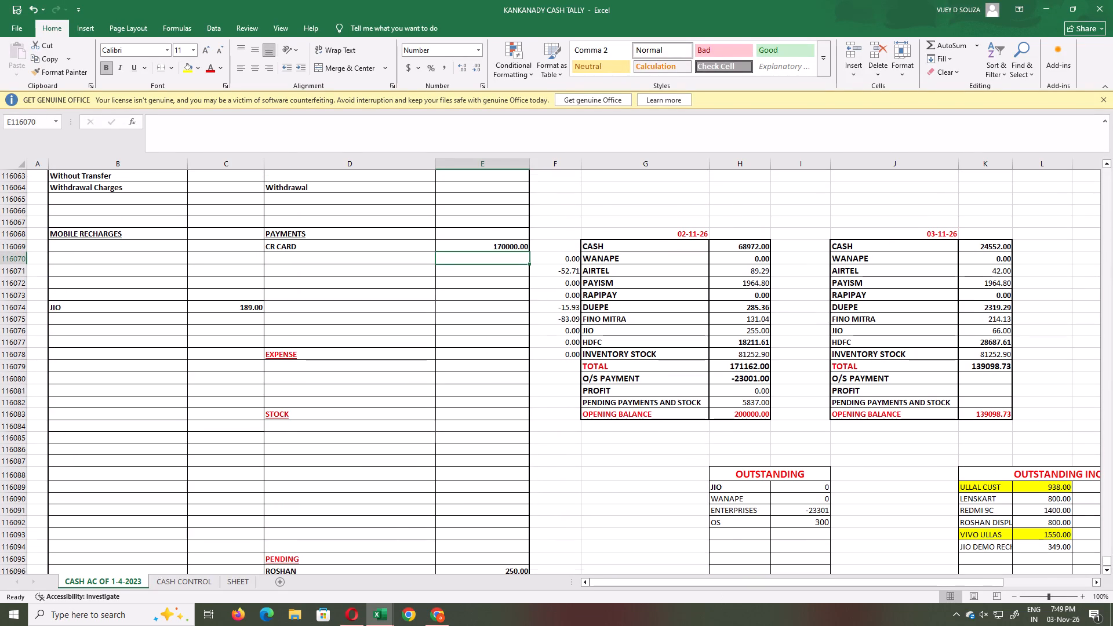
{"action": "scroll", "coordinate": [452, 336], "scroll_direction": "down", "scroll_amount": 14}
{"action": "left_click", "coordinate": [201, 461]}
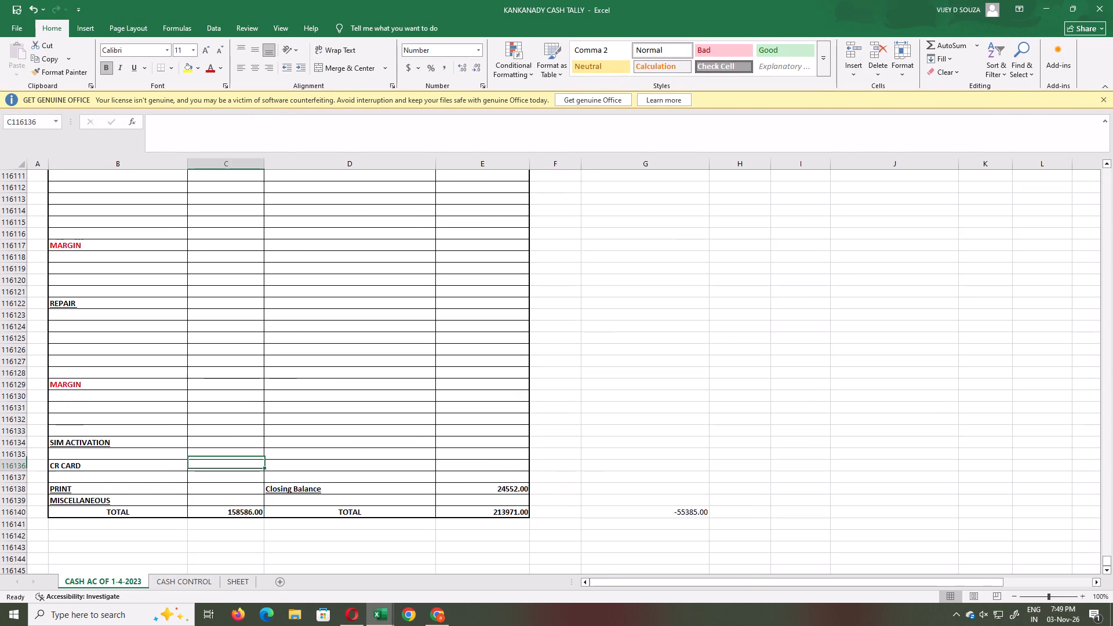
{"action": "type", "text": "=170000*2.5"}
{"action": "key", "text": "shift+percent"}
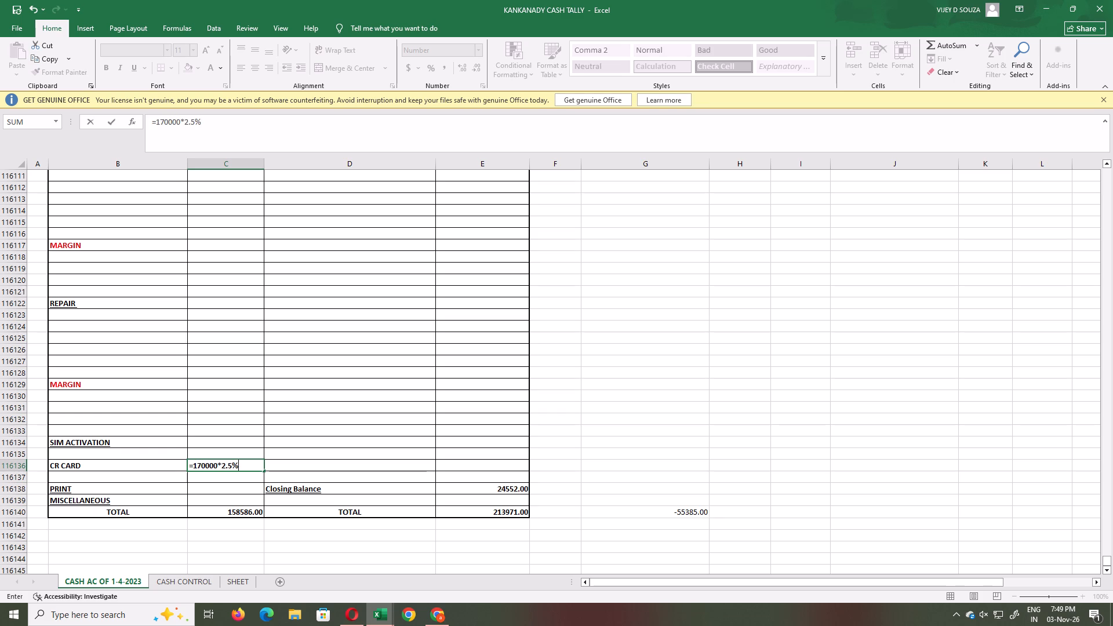
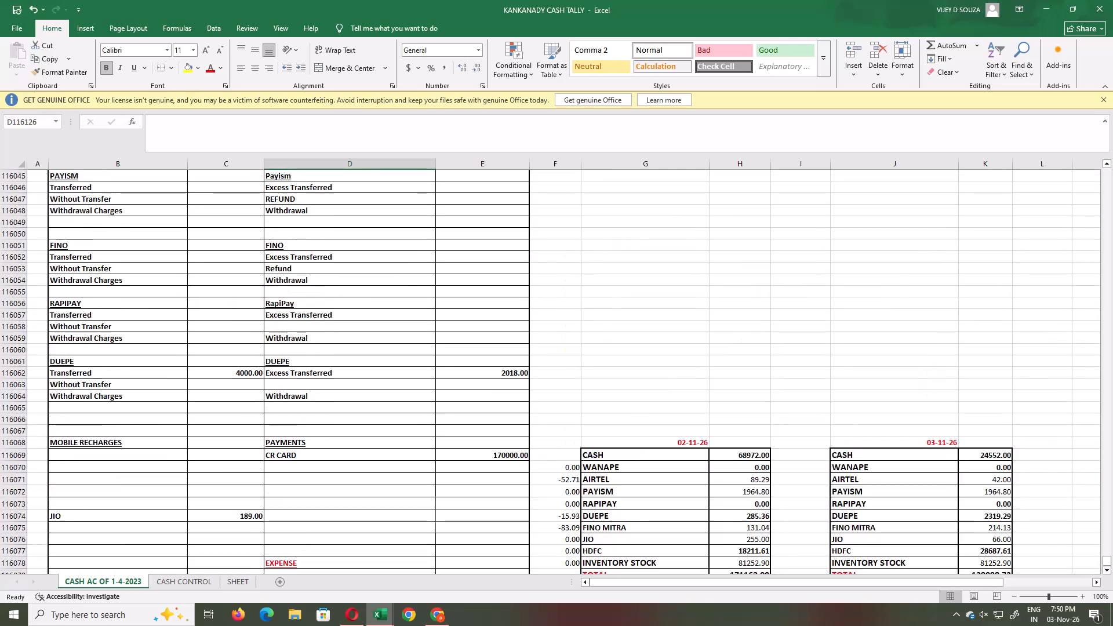
Add 50834 to the Closing Balance formula in E116138 of the cash tally and save the workbook.
{"action": "scroll", "coordinate": [414, 339], "scroll_direction": "down", "scroll_amount": 19}
{"action": "key", "text": "ctrl+s"}
{"action": "left_click", "coordinate": [488, 453]}
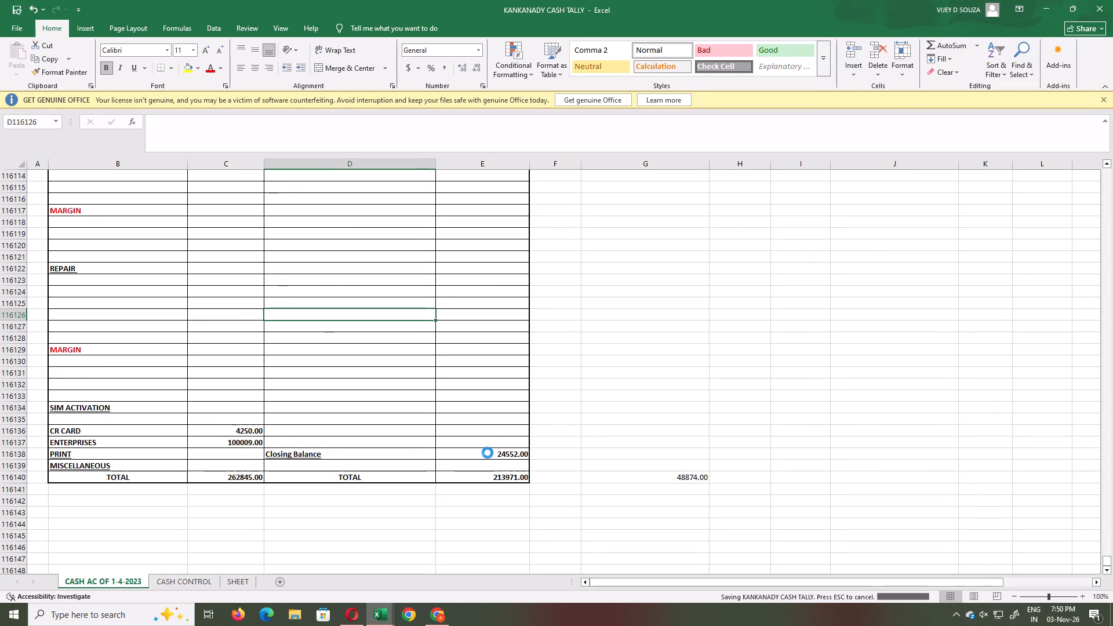
{"action": "key", "text": "alt+Tab"}
{"action": "key", "text": "alt+Tab"}
{"action": "key", "text": "alt+Tab"}
{"action": "key", "text": "alt+Tab"}
{"action": "key", "text": "alt+Tab"}
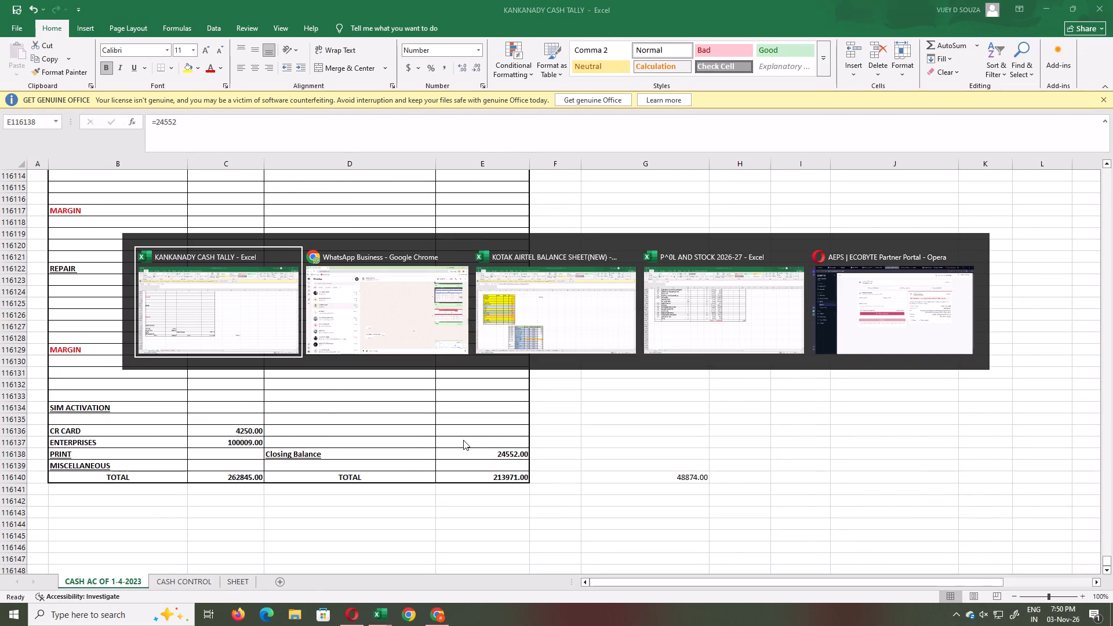
{"action": "key", "text": "alt+Tab"}
{"action": "key", "text": "alt+Tab"}
{"action": "key", "text": "alt+Tab"}
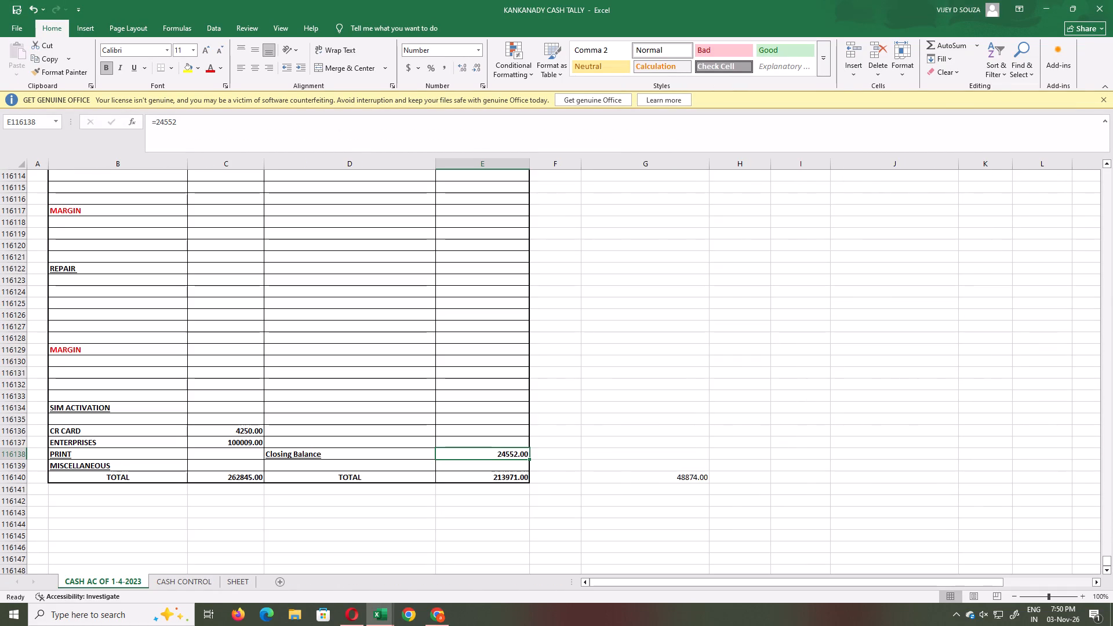
{"action": "left_click", "coordinate": [267, 139]}
{"action": "type", "text": "+50834"}
{"action": "key", "text": "Return"}
{"action": "key", "text": "ctrl+s"}
{"action": "scroll", "coordinate": [612, 279], "scroll_direction": "up", "scroll_amount": 16}
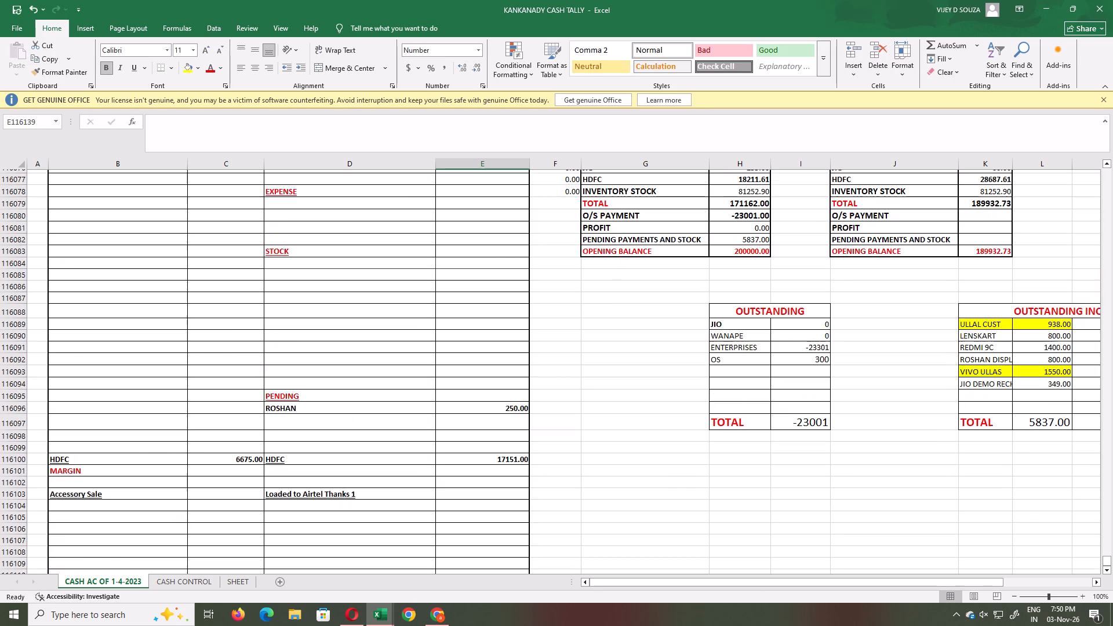
{"action": "key", "text": "ctrl+s"}
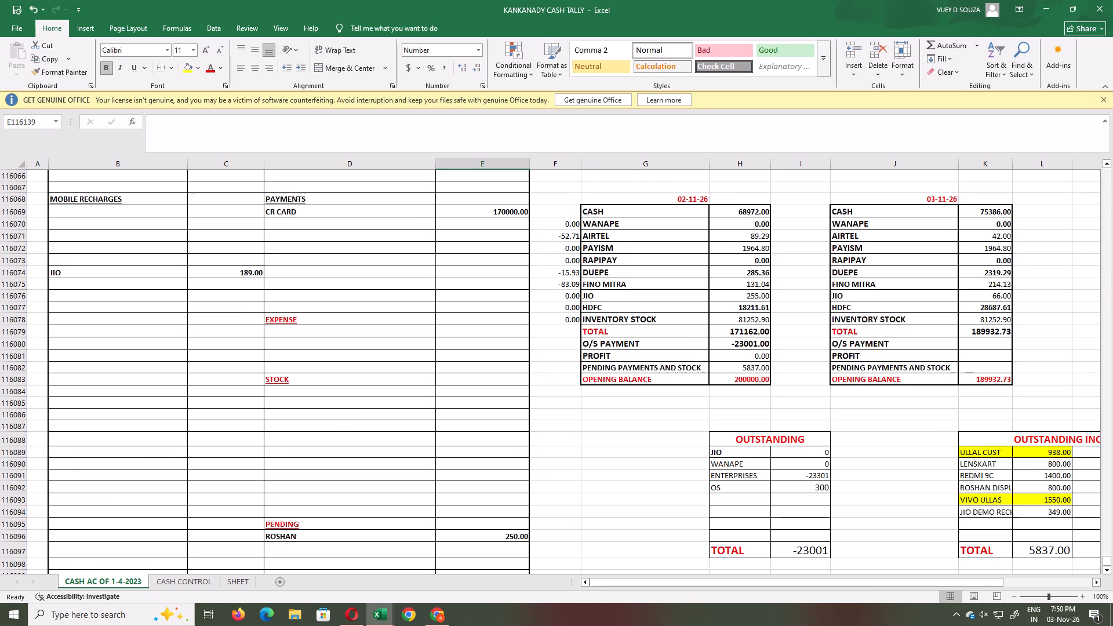
Enter LENSKART CLRD in B116135 with the amount 800 beside it in C116135, and save the workbook.
{"action": "scroll", "coordinate": [622, 367], "scroll_direction": "down", "scroll_amount": 4}
{"action": "left_click", "coordinate": [483, 446]}
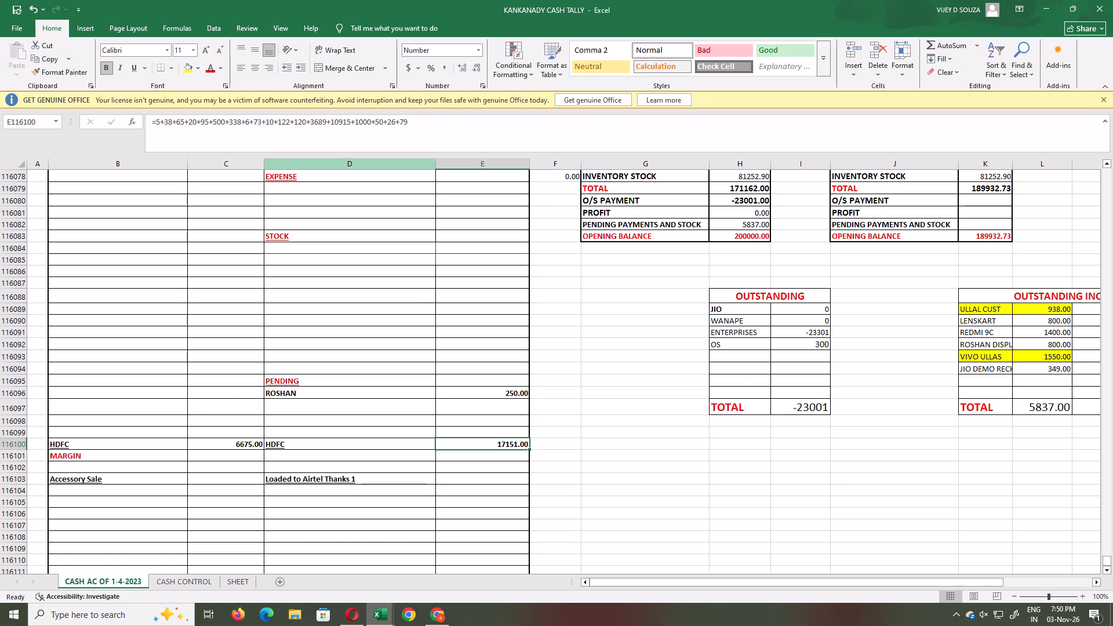
{"action": "scroll", "coordinate": [368, 365], "scroll_direction": "down", "scroll_amount": 1}
{"action": "scroll", "coordinate": [241, 391], "scroll_direction": "down", "scroll_amount": 10}
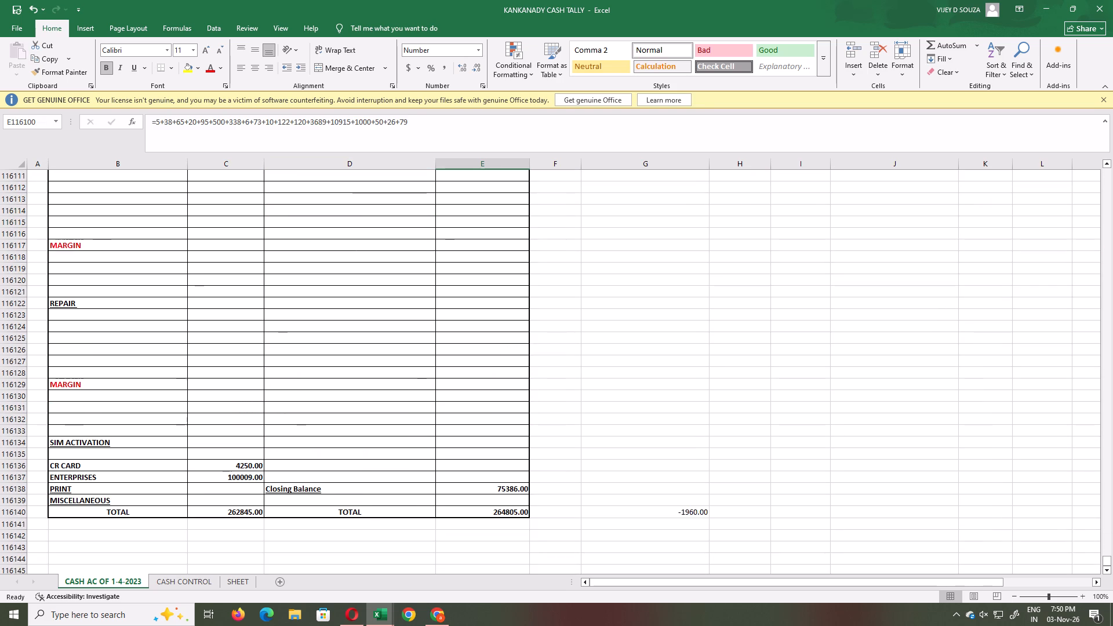
{"action": "left_click", "coordinate": [79, 456]}
{"action": "type", "text": "LENSKART"}
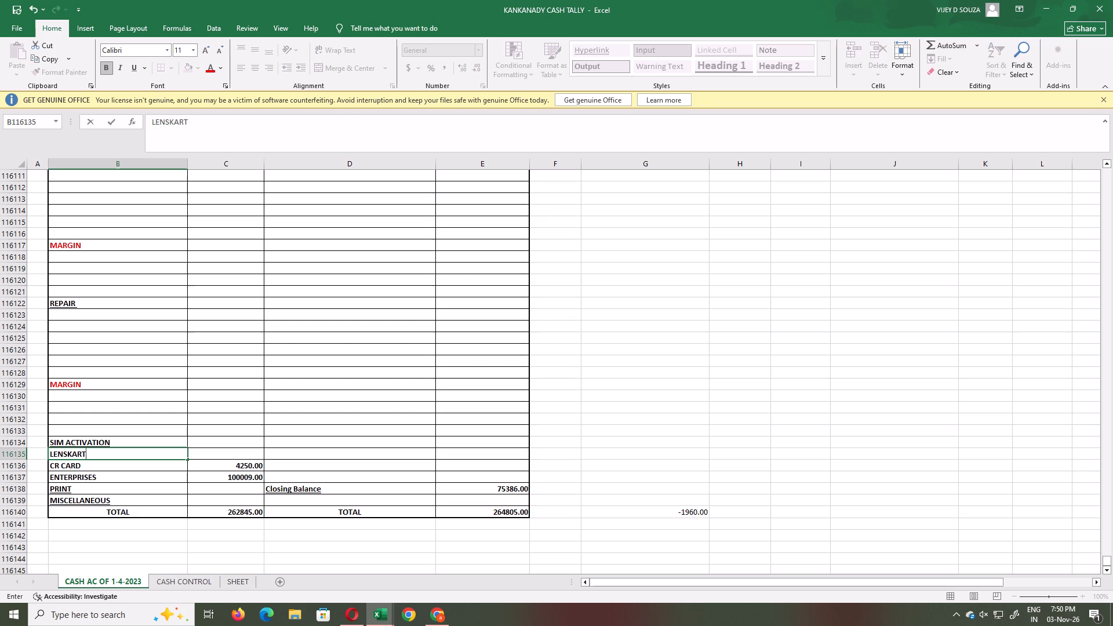
{"action": "key", "text": "space"}
{"action": "type", "text": "CLRD"}
{"action": "key", "text": "Right"}
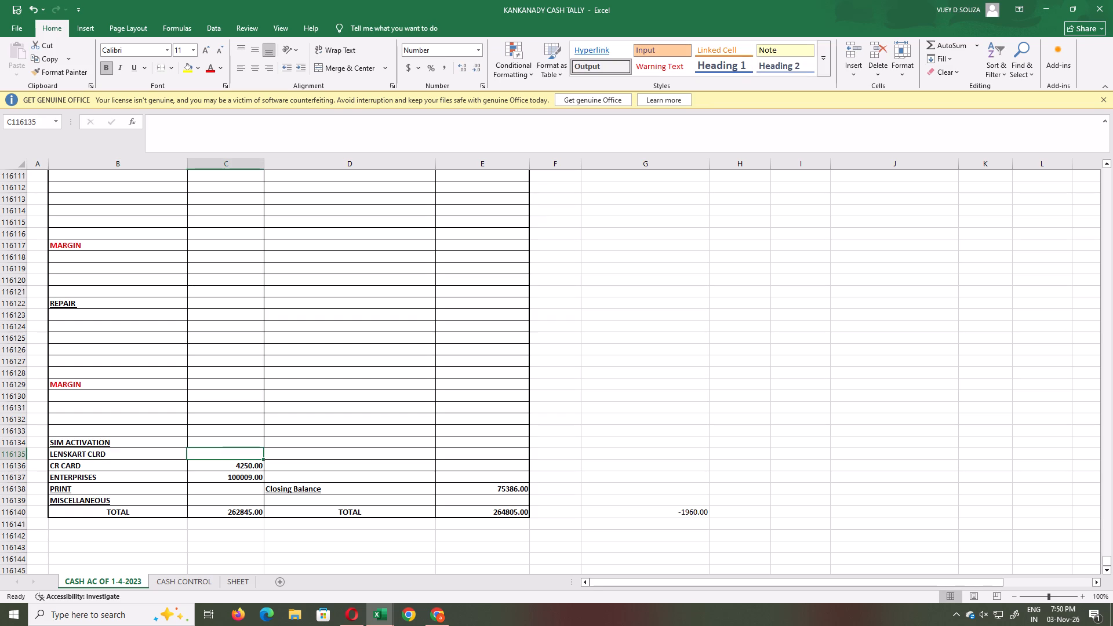
{"action": "scroll", "coordinate": [311, 439], "scroll_direction": "up", "scroll_amount": 12}
{"action": "scroll", "coordinate": [315, 438], "scroll_direction": "down", "scroll_amount": 4}
{"action": "type", "text": "800"}
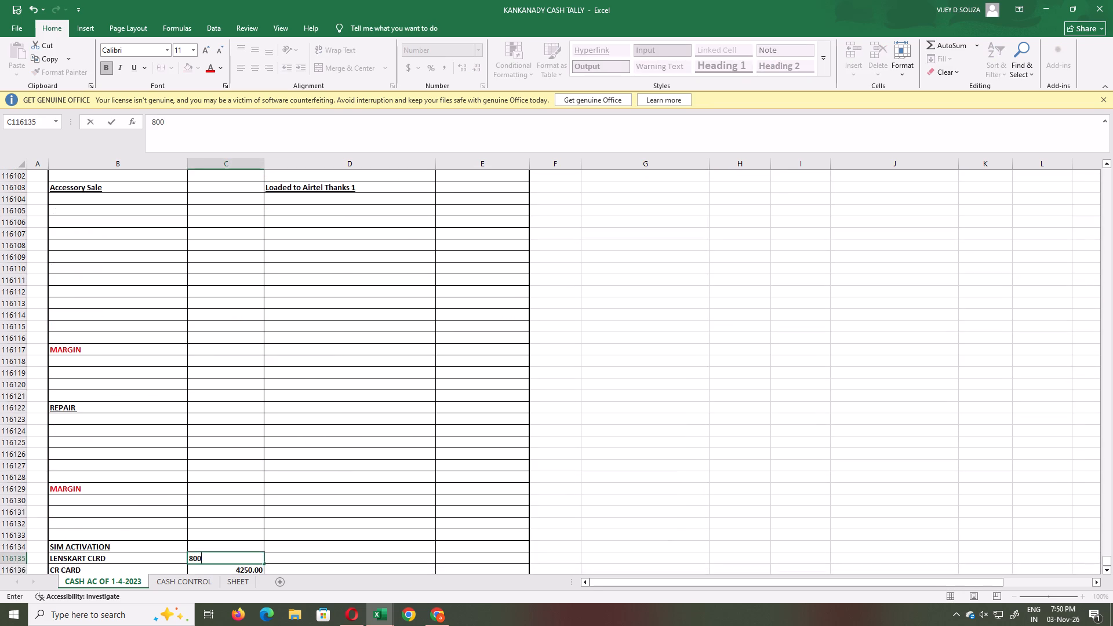
{"action": "key", "text": "Return"}
{"action": "key", "text": "ctrl+s"}
Enter the PRINT income in C116138 as the formula =200 and save the workbook.
{"action": "scroll", "coordinate": [238, 434], "scroll_direction": "down", "scroll_amount": 4}
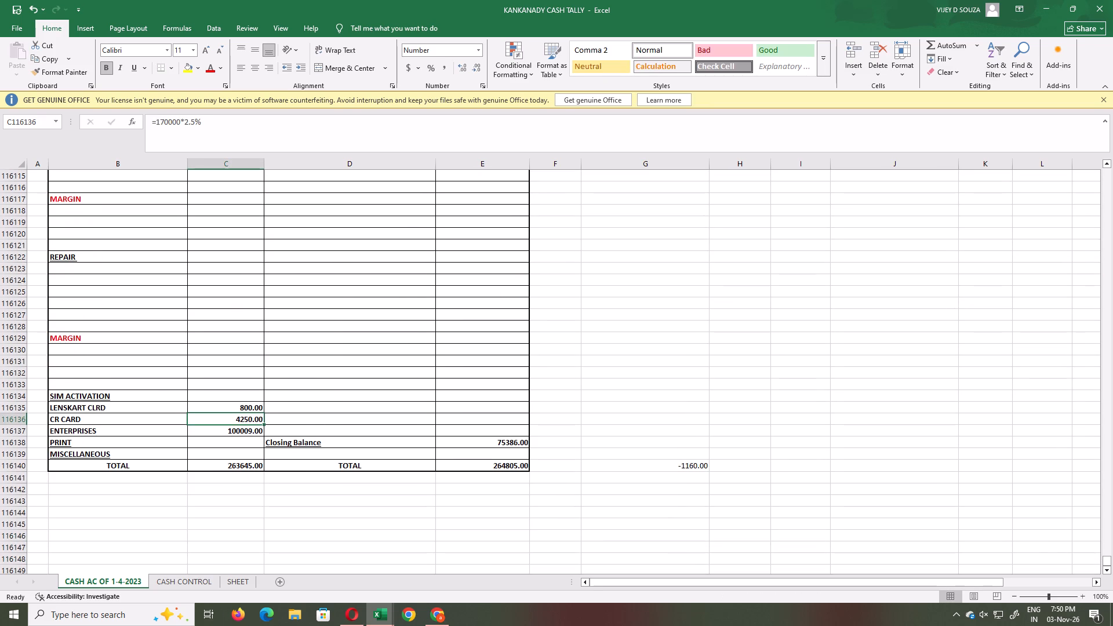
{"action": "left_click", "coordinate": [239, 447]}
{"action": "type", "text": "=200"}
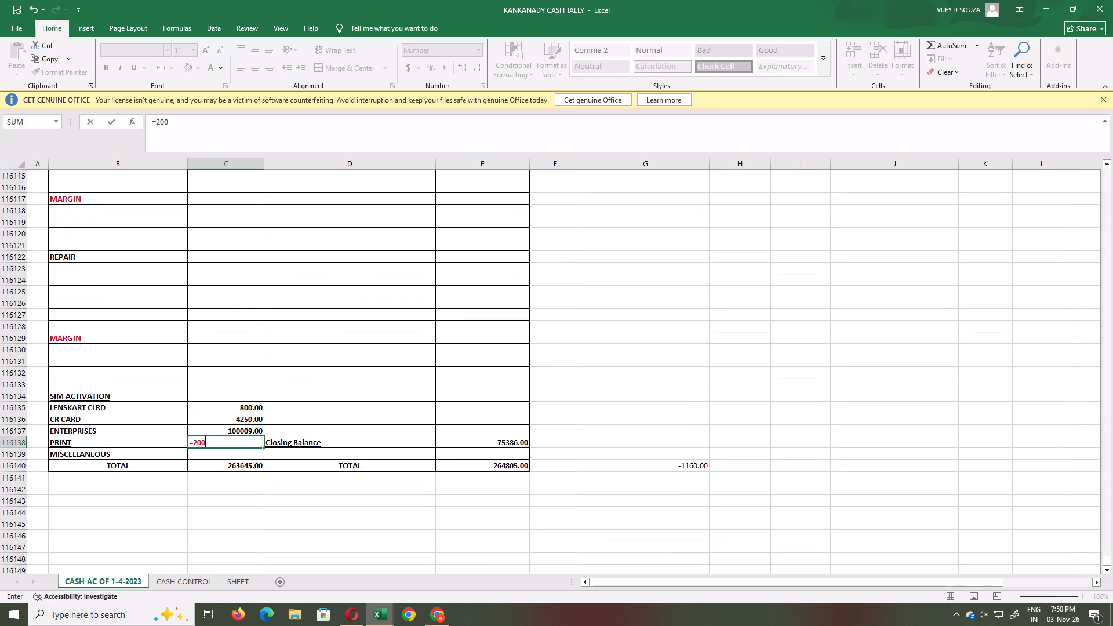
{"action": "key", "text": "Return"}
{"action": "key", "text": "ctrl+s"}
Switch to the KOTAK AIRTEL BALANCE SHEET(NEW) workbook and save it.
{"action": "key", "text": "alt+Tab"}
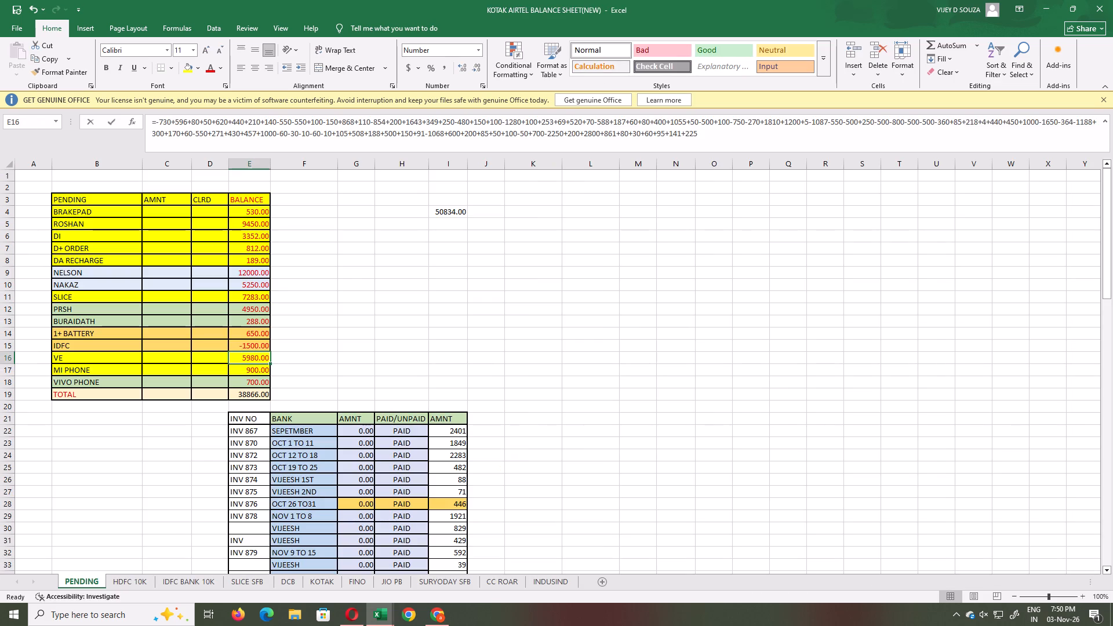
{"action": "key", "text": "ctrl+s"}
Switch to the P^0L AND STOCK 2026-27 workbook and open its P-L sheet at the November table.
{"action": "key", "text": "alt+Tab"}
{"action": "key", "text": "alt+Tab"}
{"action": "key", "text": "alt+Tab"}
{"action": "key", "text": "alt+Tab"}
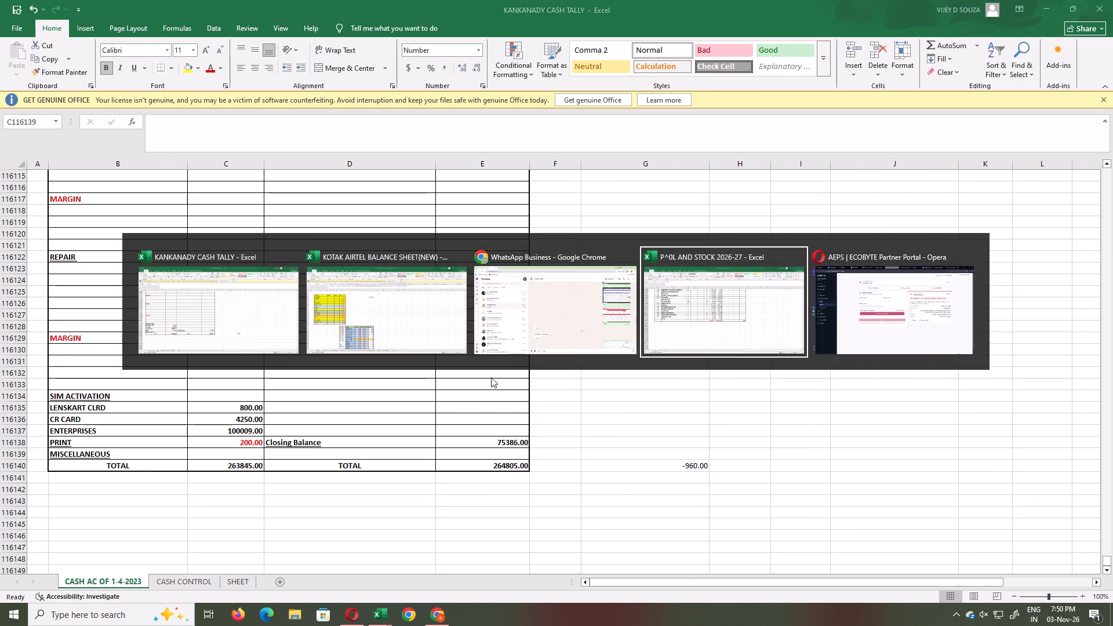
{"action": "left_click", "coordinate": [106, 579]}
{"action": "key", "text": "alt+Tab"}
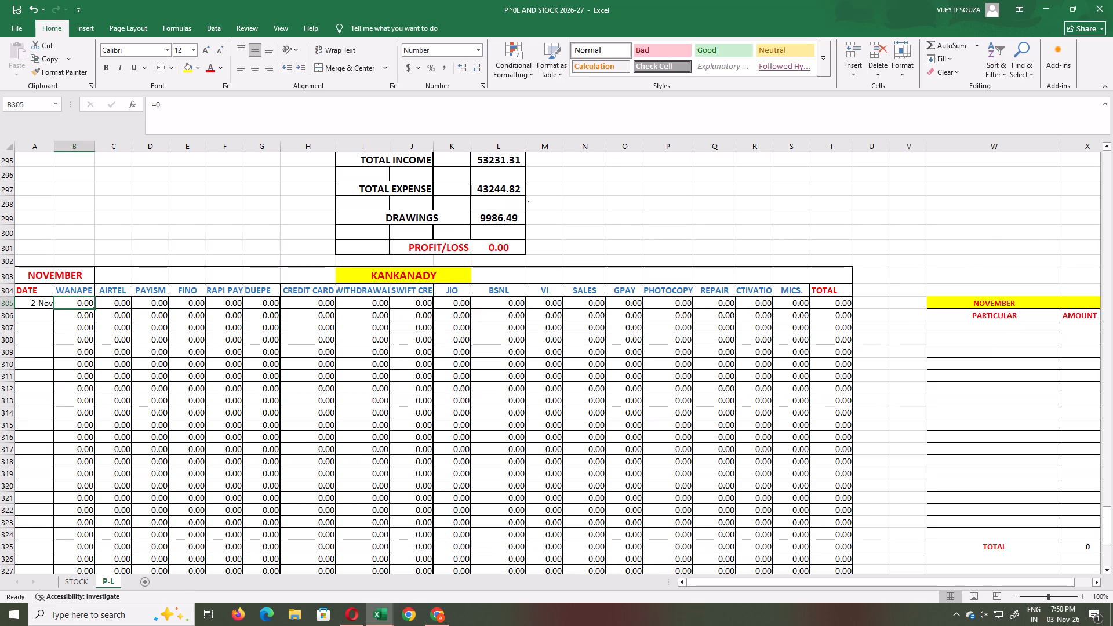
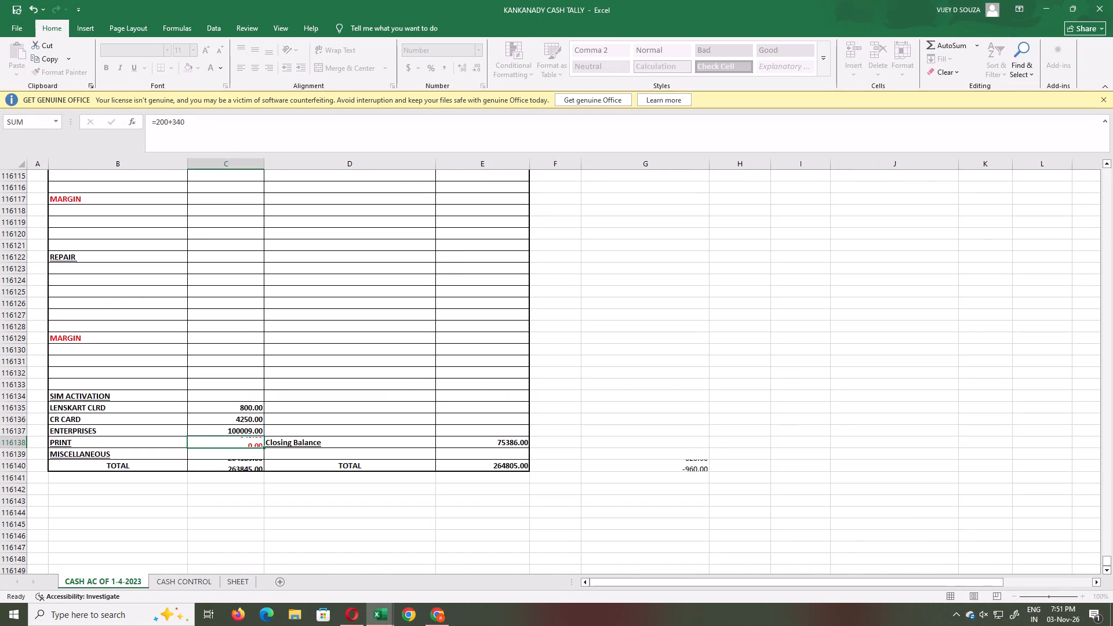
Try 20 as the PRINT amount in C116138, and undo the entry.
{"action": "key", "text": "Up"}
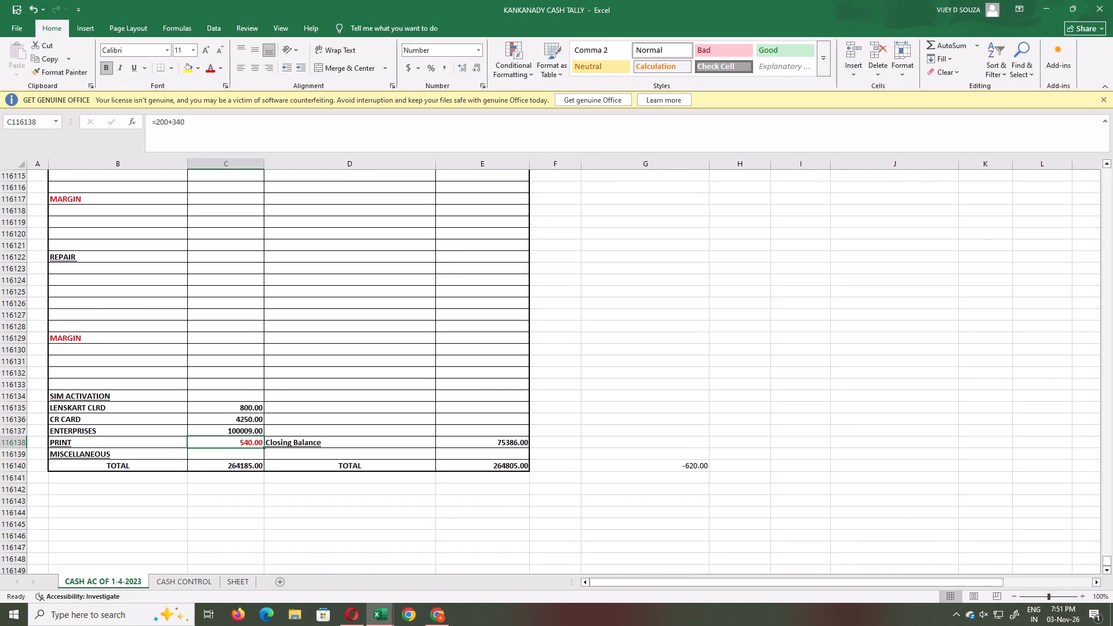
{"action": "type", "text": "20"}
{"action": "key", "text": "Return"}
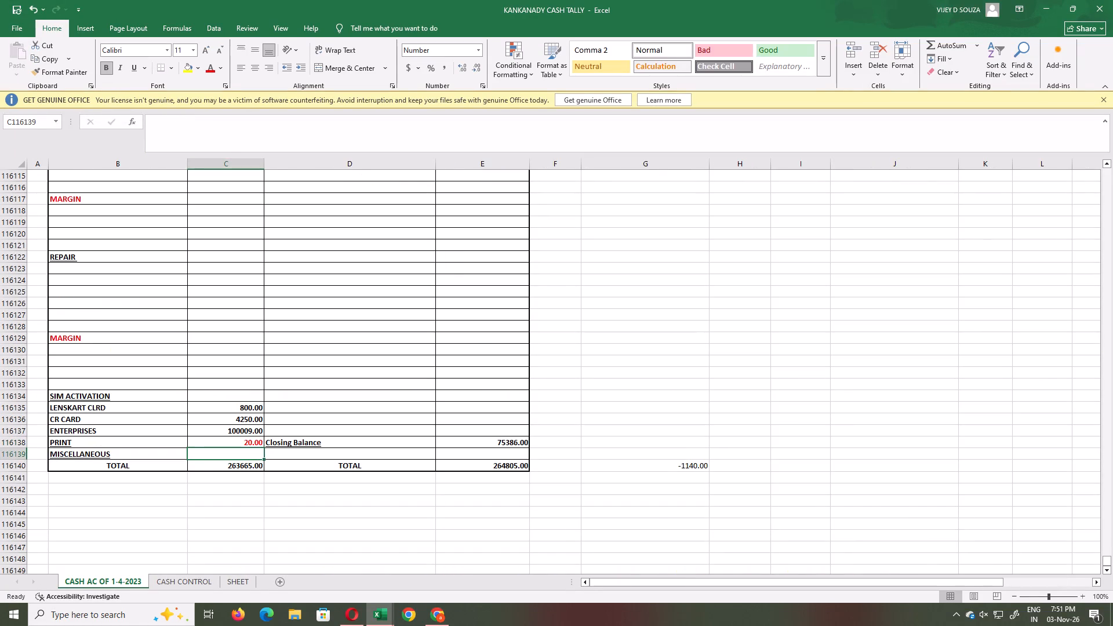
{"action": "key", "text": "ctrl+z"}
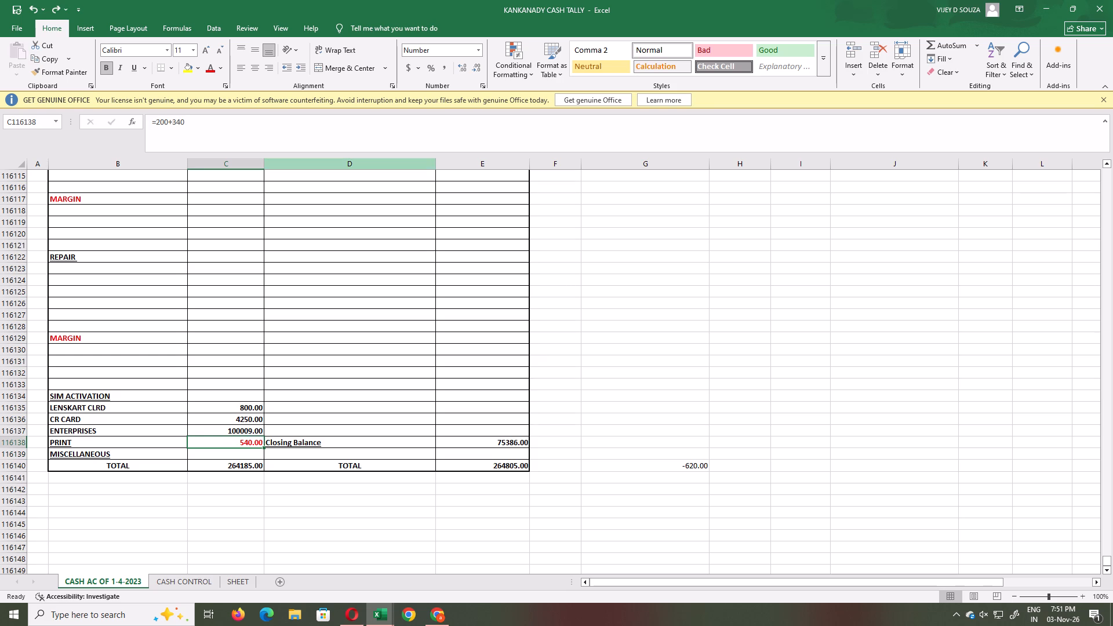
Extend the PRINT formula in C116138 to =200+340+15, enter 5 for MISCELLANEOUS in C116139, and save the workbook.
{"action": "left_click", "coordinate": [344, 144]}
{"action": "type", "text": "+25"}
{"action": "key", "text": "BackSpace"}
{"action": "key", "text": "BackSpace"}
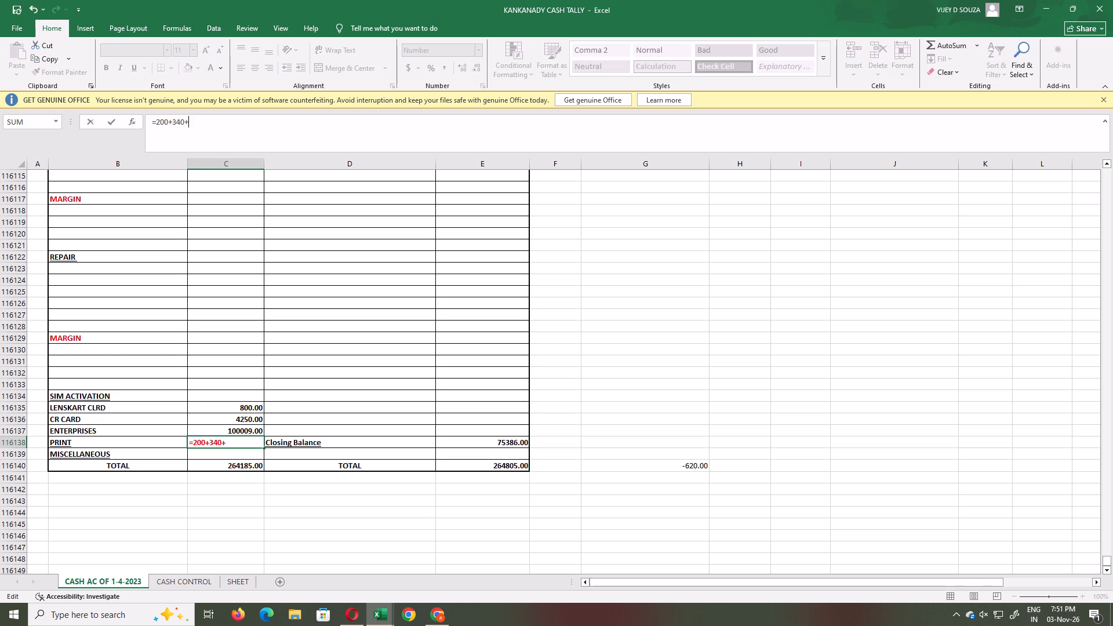
{"action": "type", "text": "15"}
{"action": "key", "text": "Return"}
{"action": "key", "text": "5"}
{"action": "key", "text": "Return"}
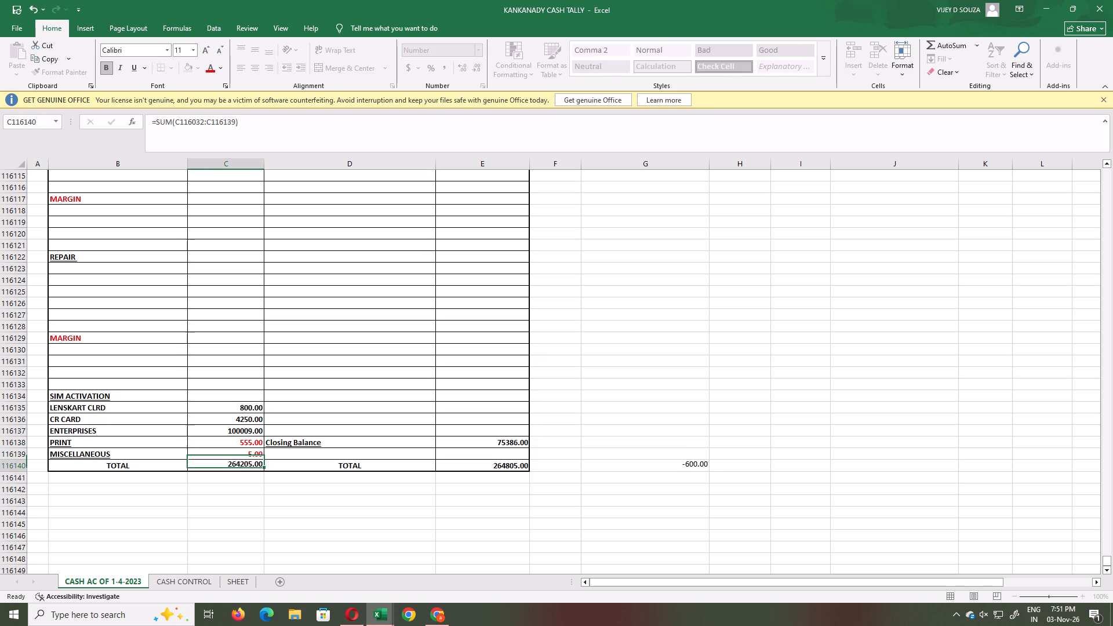
{"action": "key", "text": "ctrl+s"}
Add 100 to the PRINT formula in C116138, making it =200+340+15+100, and save the workbook.
{"action": "key", "text": "Up"}
{"action": "key", "text": "Up"}
{"action": "left_click", "coordinate": [344, 144]}
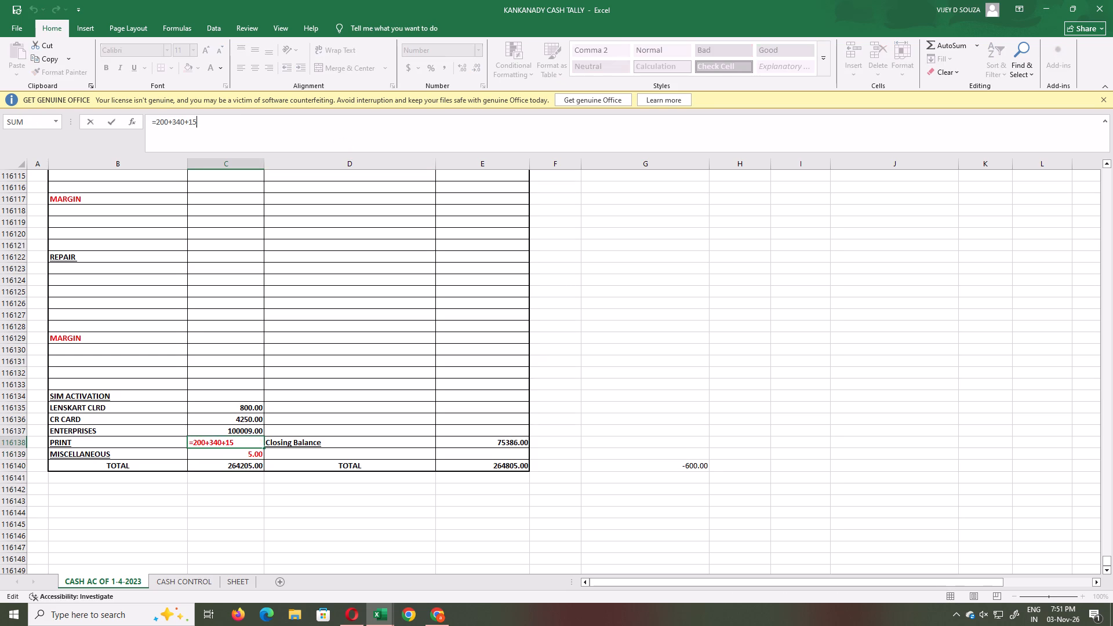
{"action": "type", "text": "+100"}
{"action": "key", "text": "Return"}
{"action": "key", "text": "ctrl+s"}
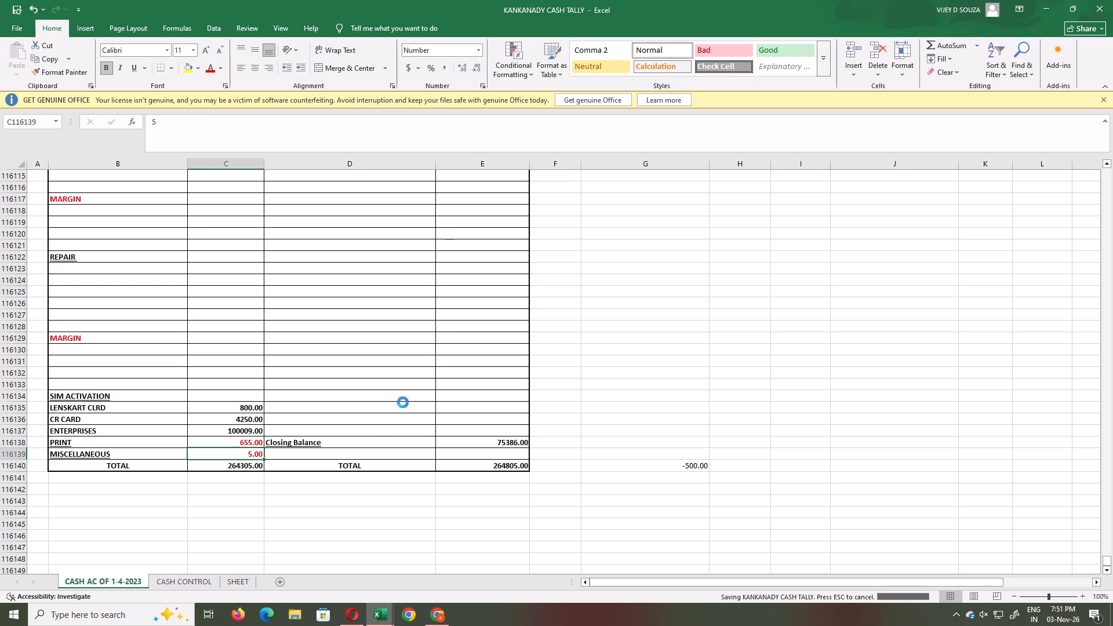
Enter OS in B116133 with the amount 500 beside it in C116133, and save the workbook.
{"action": "left_click", "coordinate": [470, 443]}
{"action": "scroll", "coordinate": [358, 369], "scroll_direction": "up", "scroll_amount": 2}
{"action": "left_click", "coordinate": [148, 456]}
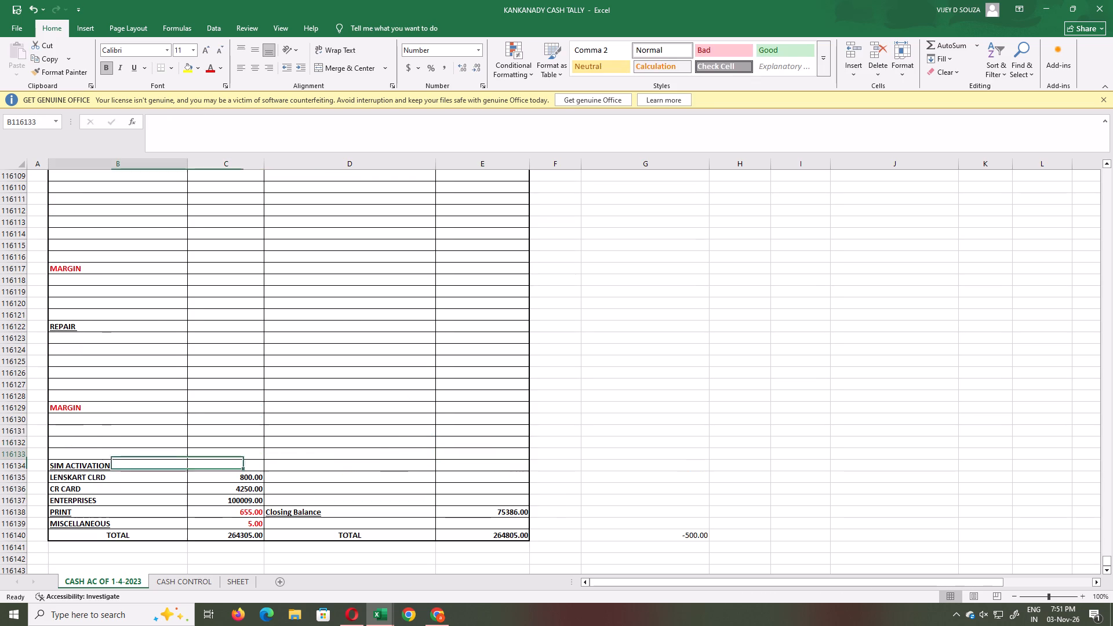
{"action": "type", "text": "OS"}
{"action": "key", "text": "Right"}
{"action": "type", "text": "500"}
{"action": "key", "text": "Return"}
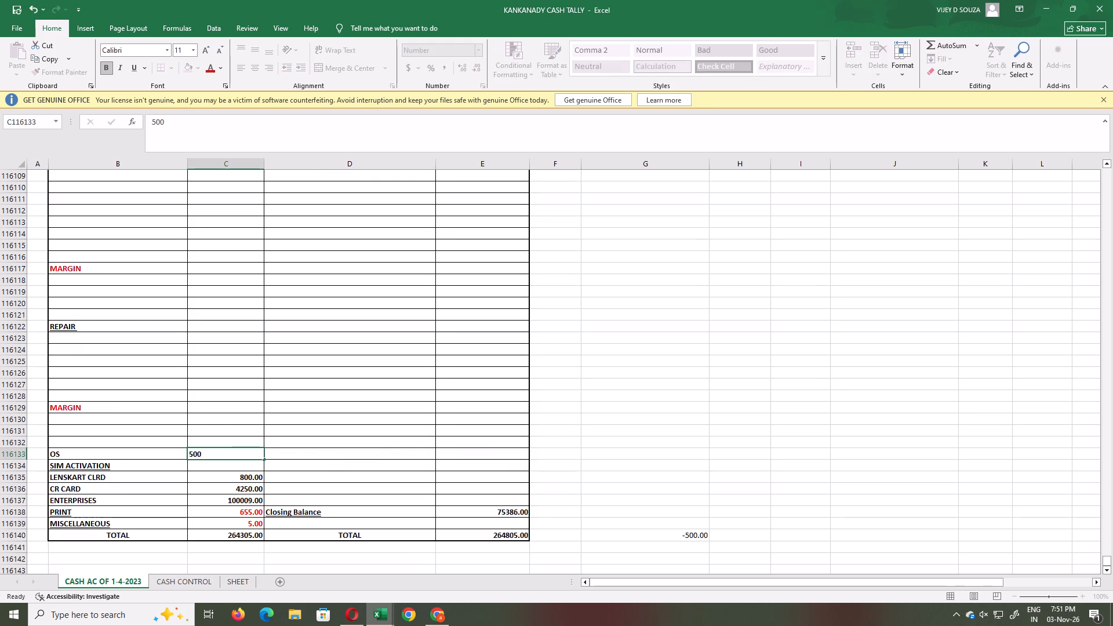
{"action": "key", "text": "ctrl+s"}
Replace the Closing Balance formula in E116138 with the plain value 75386 and save the workbook.
{"action": "left_click", "coordinate": [465, 508]}
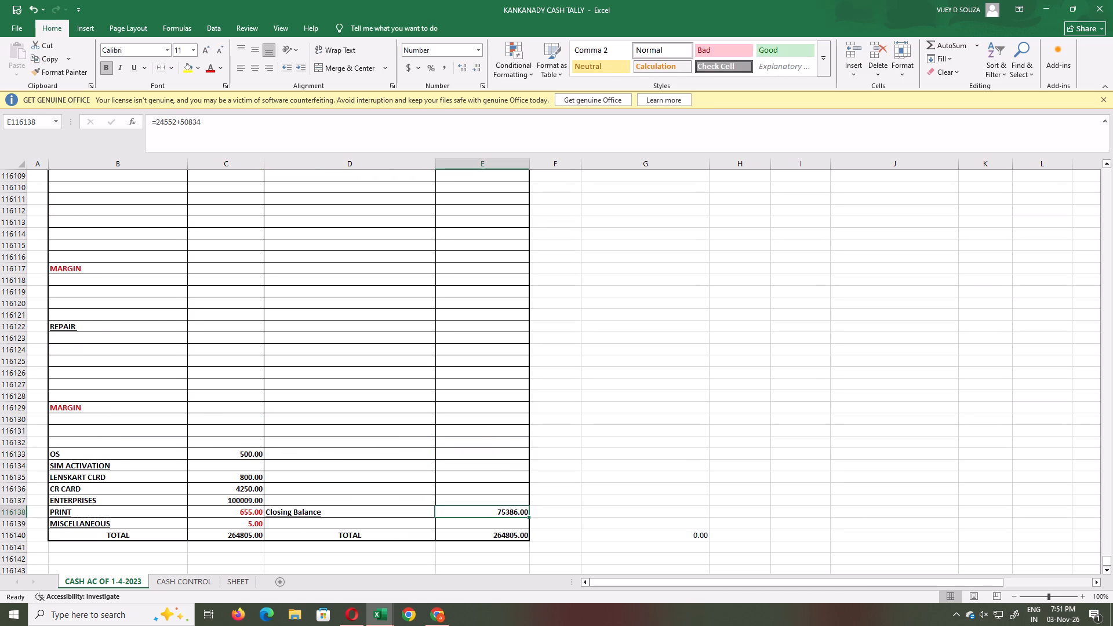
{"action": "key", "text": "super+Print"}
{"action": "type", "text": "75386"}
{"action": "key", "text": "Return"}
{"action": "key", "text": "ctrl+s"}
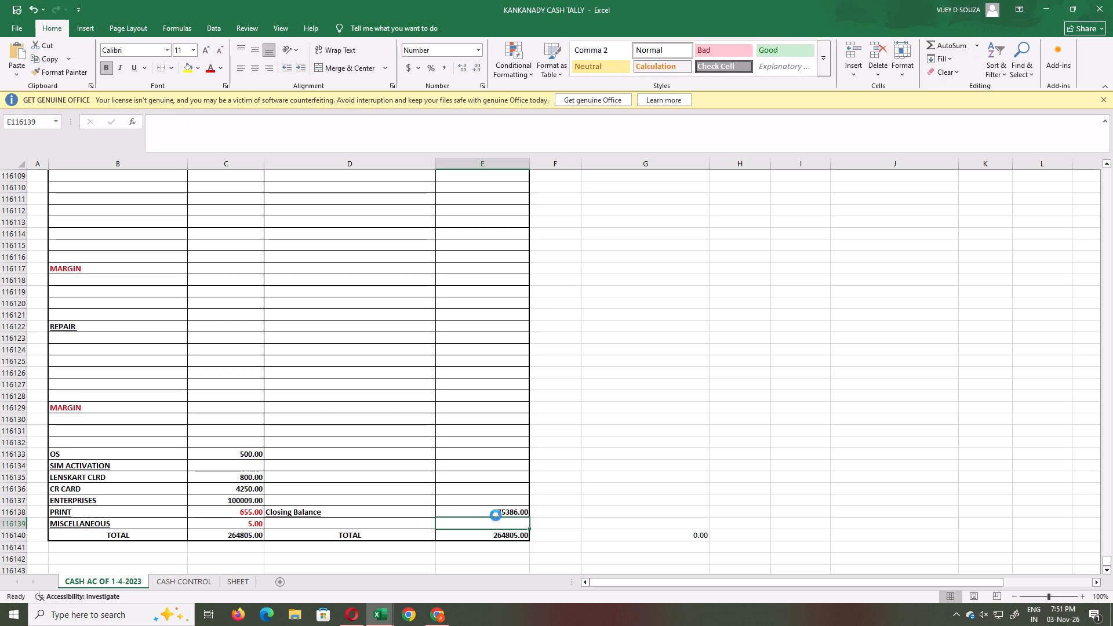
Save the workbook again and select the PROFIT cell K116081 in the 03-11-26 balance table.
{"action": "scroll", "coordinate": [465, 391], "scroll_direction": "up", "scroll_amount": 15}
{"action": "key", "text": "ctrl+s"}
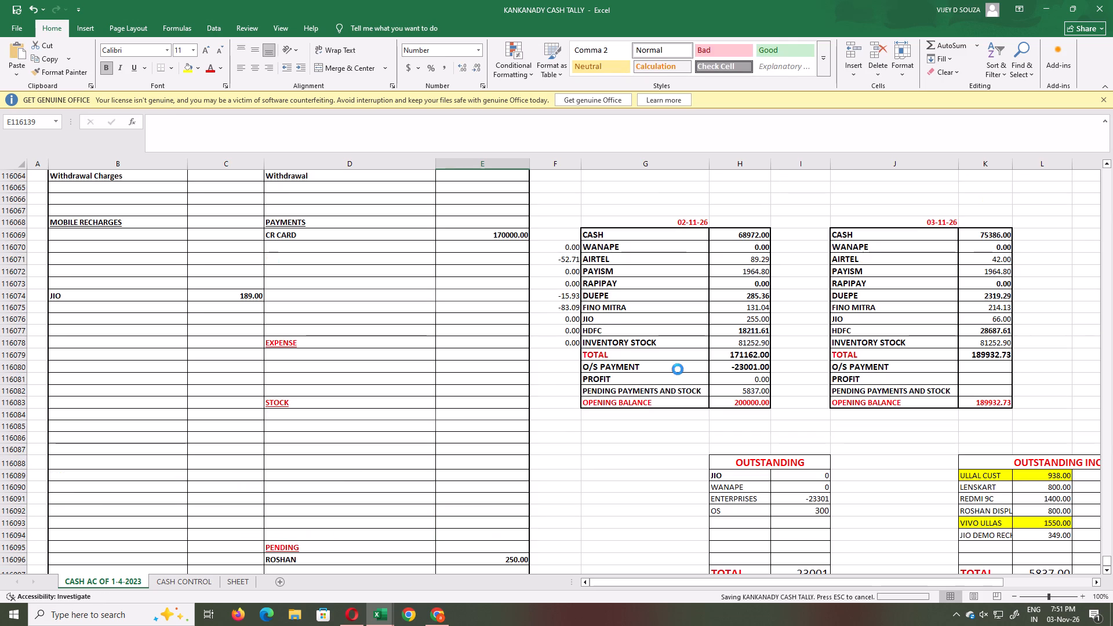
{"action": "left_click", "coordinate": [977, 368]}
{"action": "left_click", "coordinate": [983, 379]}
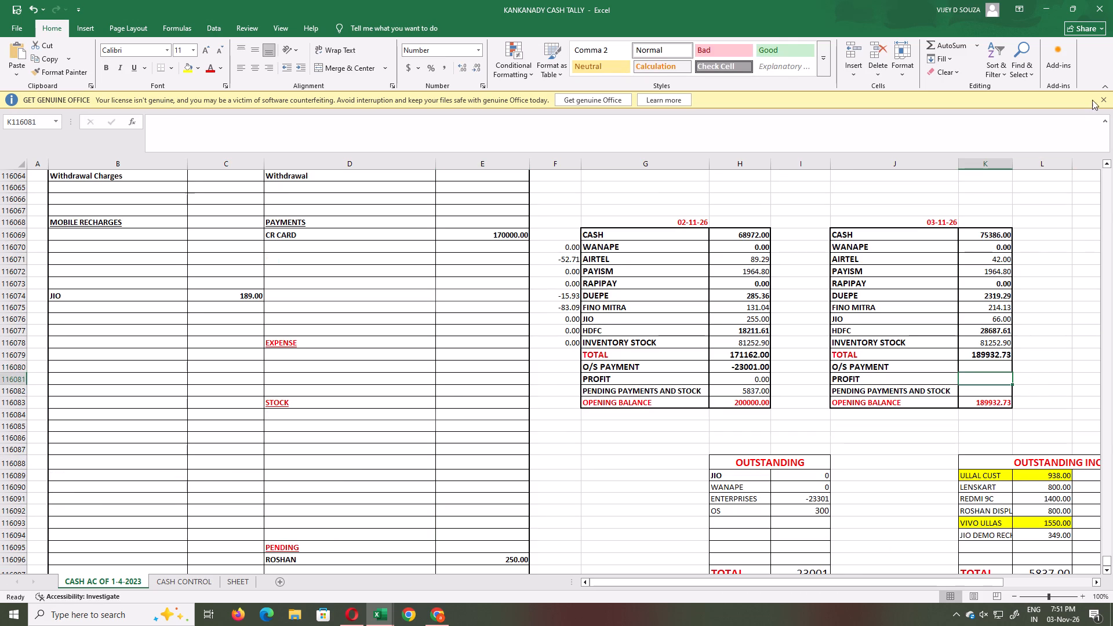
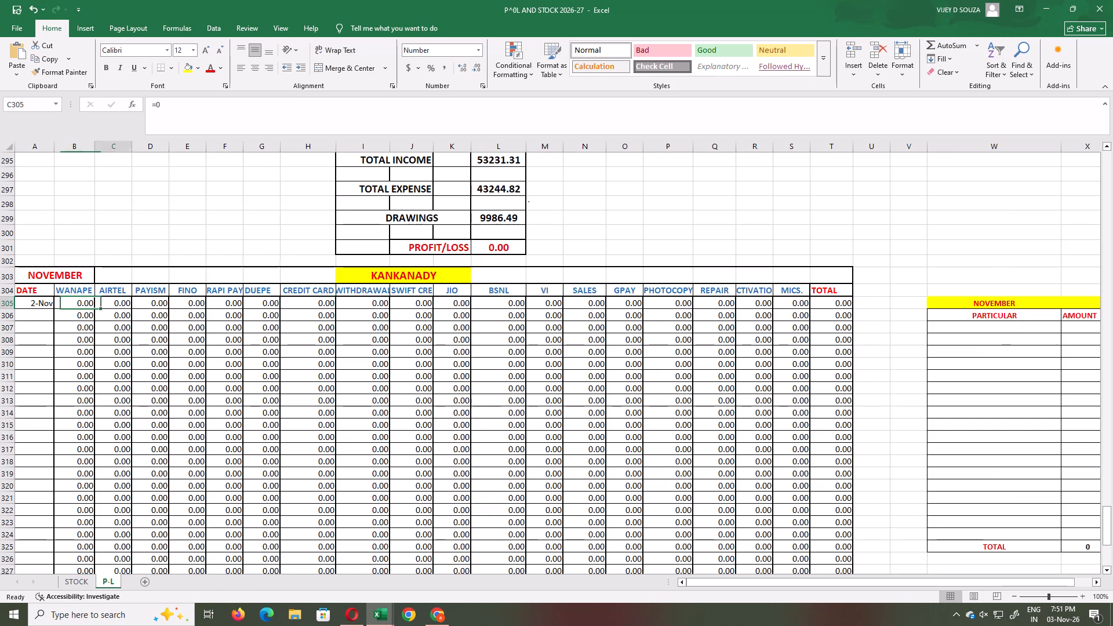
In the 2-Nov row of the P-L sheet's November KANKANADY table, enter 52.71 for AIRTEL and 15.83 for DUEPE.
{"action": "key", "text": "alt+Tab"}
{"action": "key", "text": "alt+Tab"}
{"action": "type", "text": "52.71"}
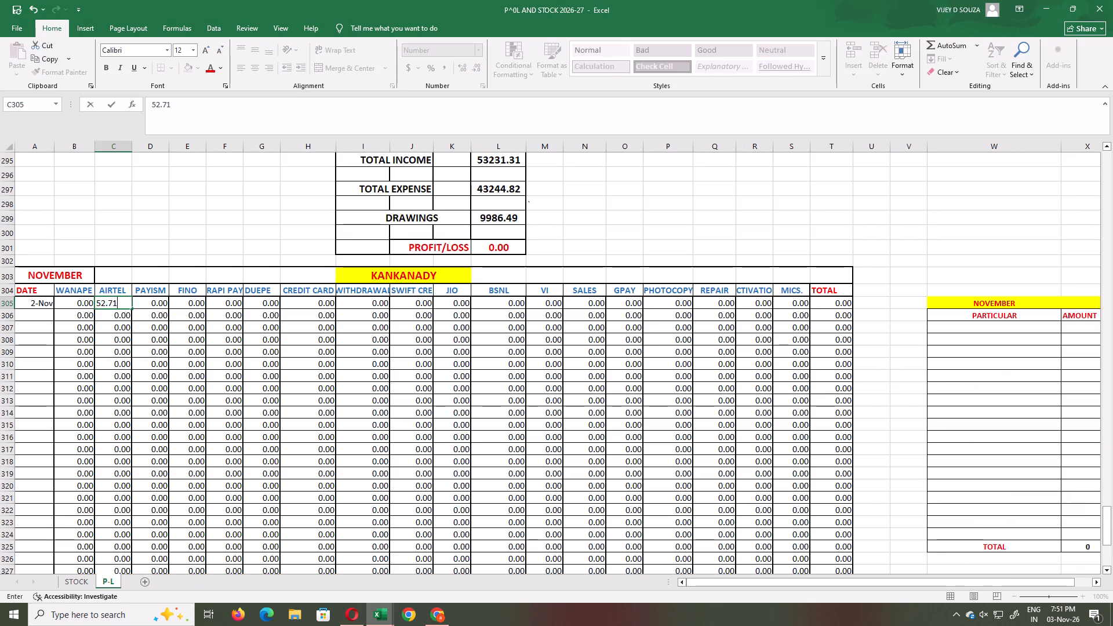
{"action": "key", "text": "Right"}
{"action": "key", "text": "alt+Tab"}
{"action": "key", "text": "alt+Tab"}
{"action": "key", "text": "Right"}
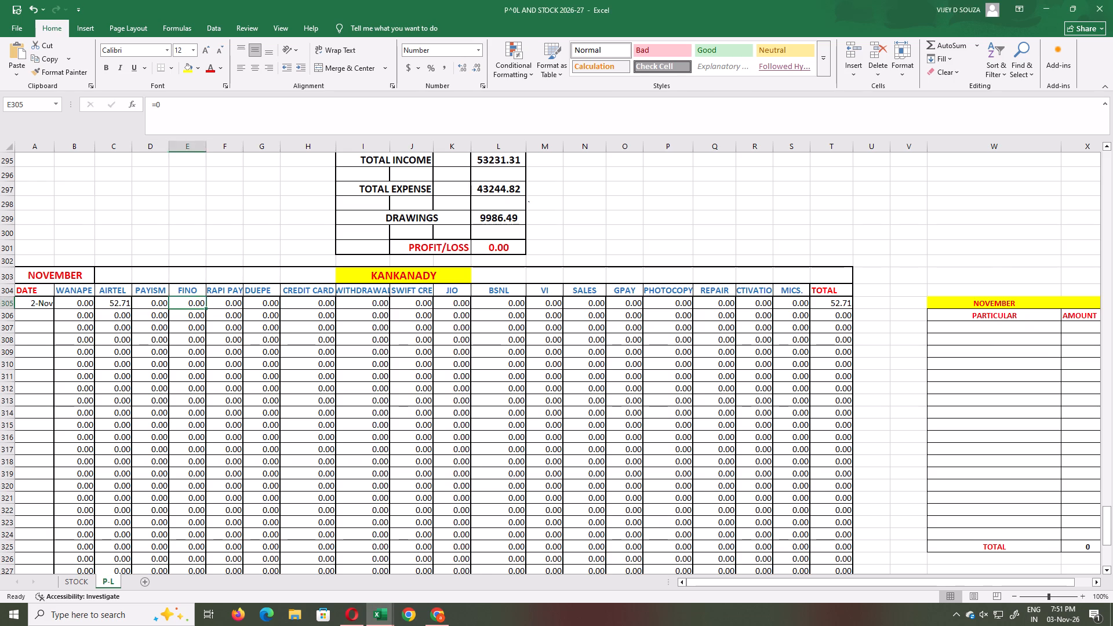
{"action": "key", "text": "Right"}
{"action": "key", "text": "Right"}
{"action": "key", "text": "alt+Tab"}
{"action": "key", "text": "alt+Tab"}
{"action": "type", "text": "15.83"}
{"action": "key", "text": "Right"}
In the KANKANADY CASH TALLY workbook, add 118 to the 03-11-26 FINO MITRA amount in K116075 as +214.13+118, and save.
{"action": "key", "text": "alt+Tab"}
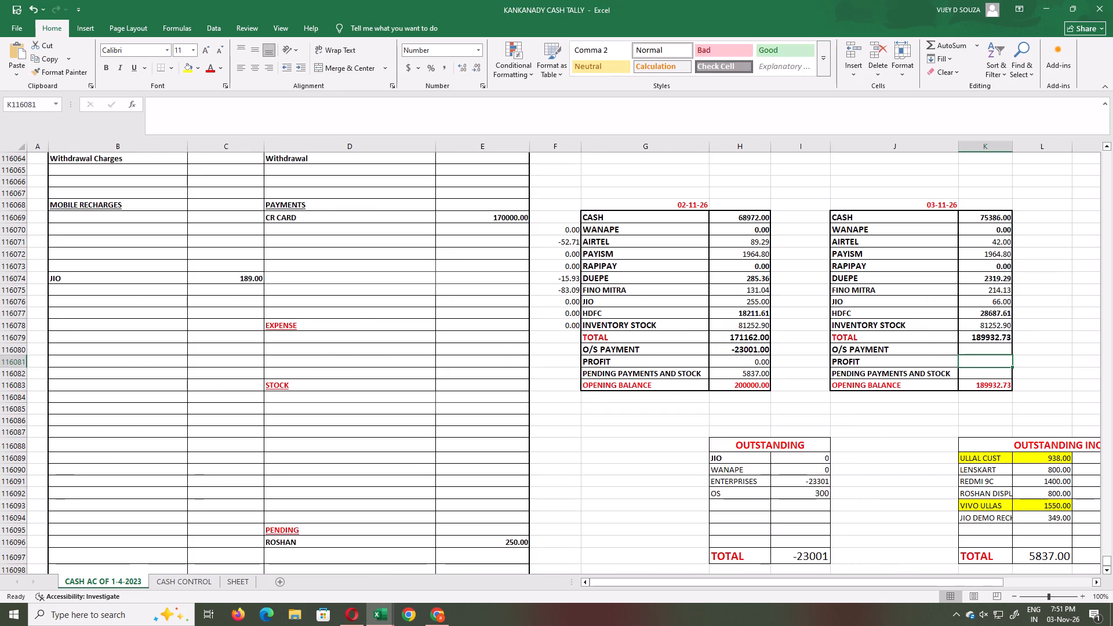
{"action": "left_click", "coordinate": [557, 289]}
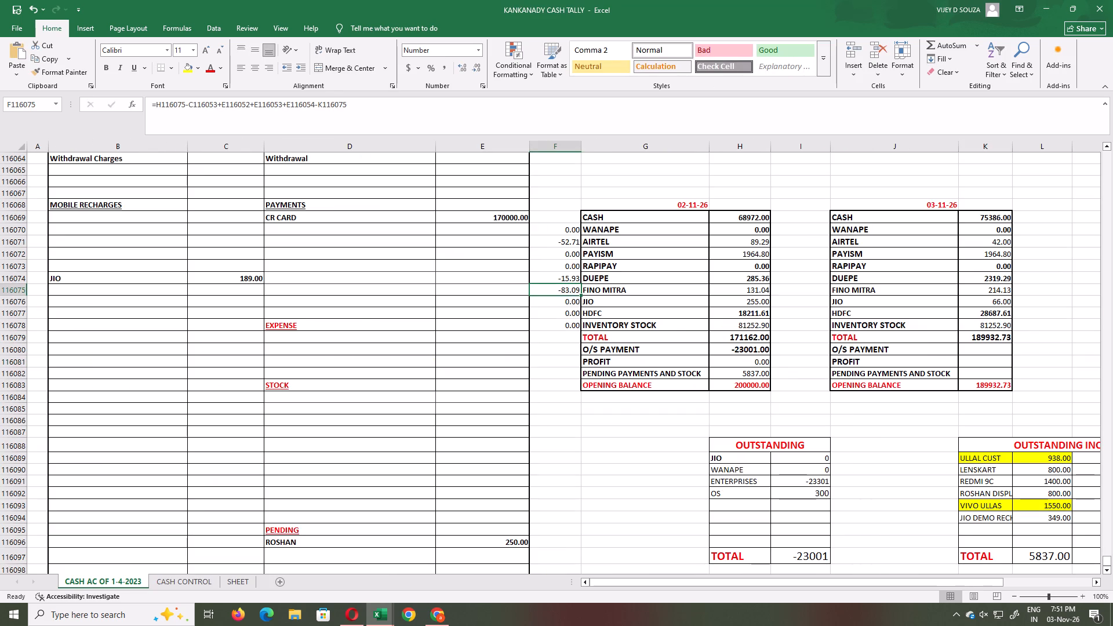
{"action": "left_click", "coordinate": [984, 286]}
{"action": "left_click", "coordinate": [150, 104]}
{"action": "key", "text": "plus"}
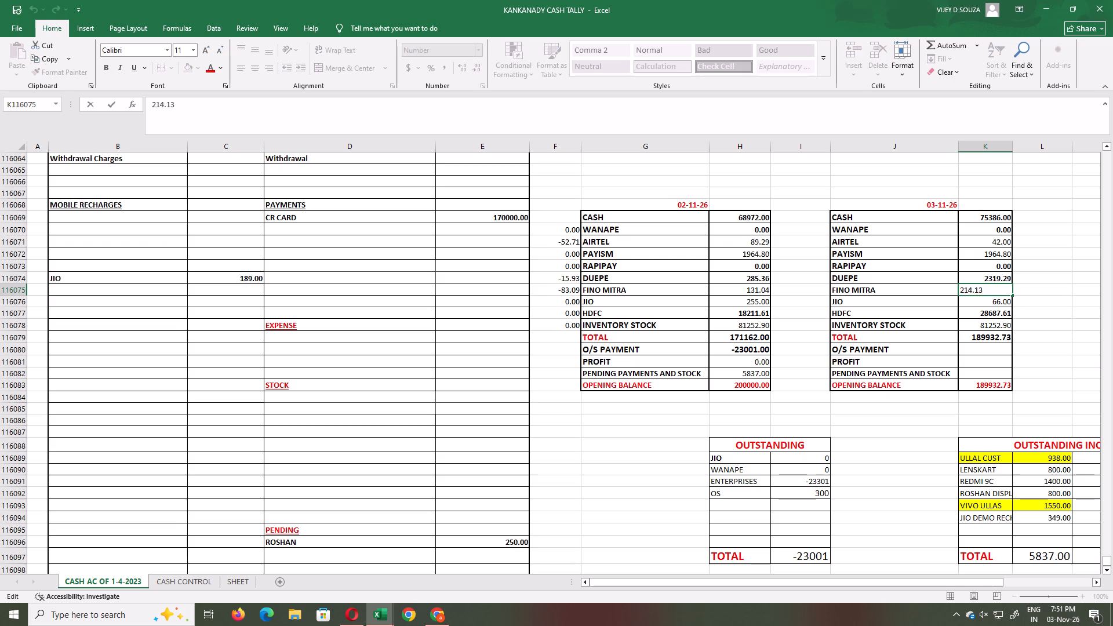
{"action": "key", "text": "Right"}
{"action": "key", "text": "Right"}
{"action": "key", "text": "Right"}
{"action": "key", "text": "Right"}
{"action": "key", "text": "Right"}
{"action": "key", "text": "Right"}
{"action": "key", "text": "Right"}
{"action": "key", "text": "Right"}
{"action": "key", "text": "Right"}
{"action": "key", "text": "Right"}
{"action": "type", "text": "+118"}
{"action": "key", "text": "Return"}
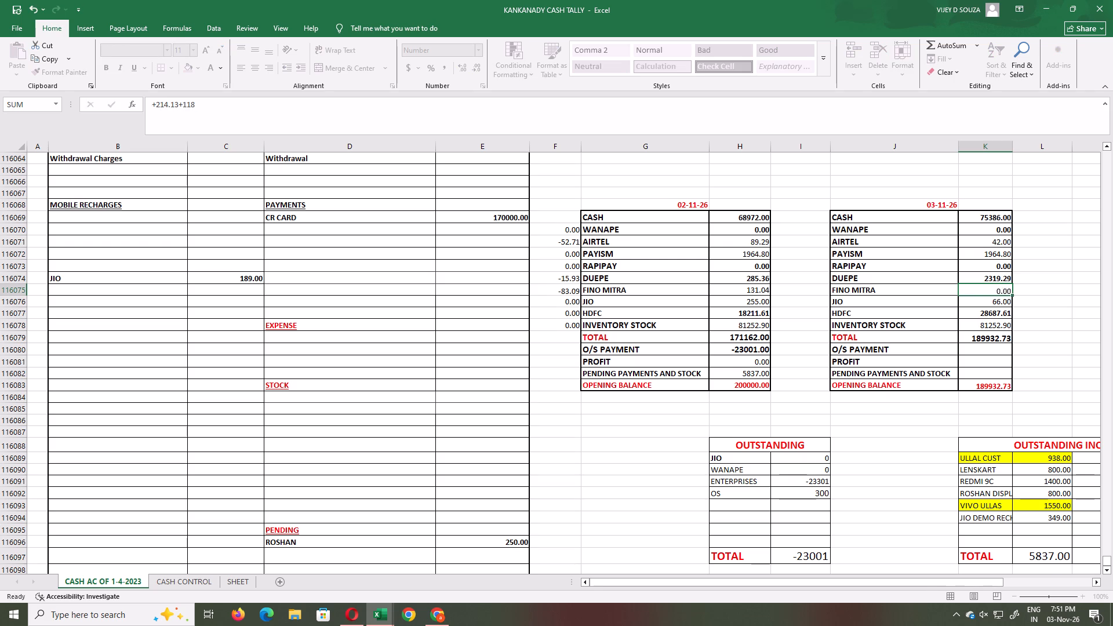
{"action": "key", "text": "ctrl+s"}
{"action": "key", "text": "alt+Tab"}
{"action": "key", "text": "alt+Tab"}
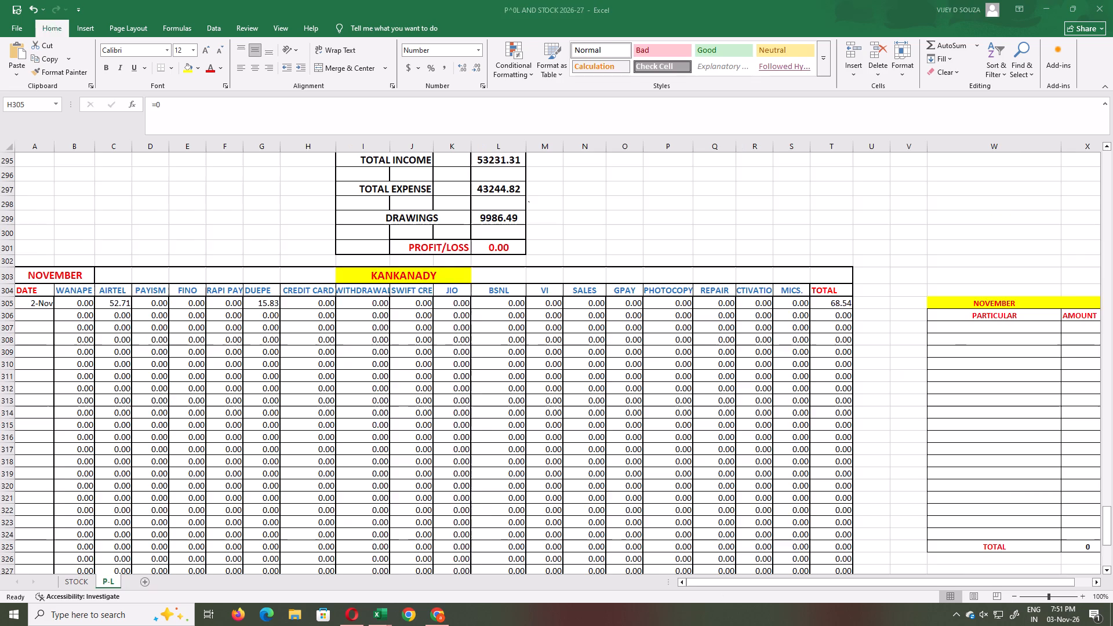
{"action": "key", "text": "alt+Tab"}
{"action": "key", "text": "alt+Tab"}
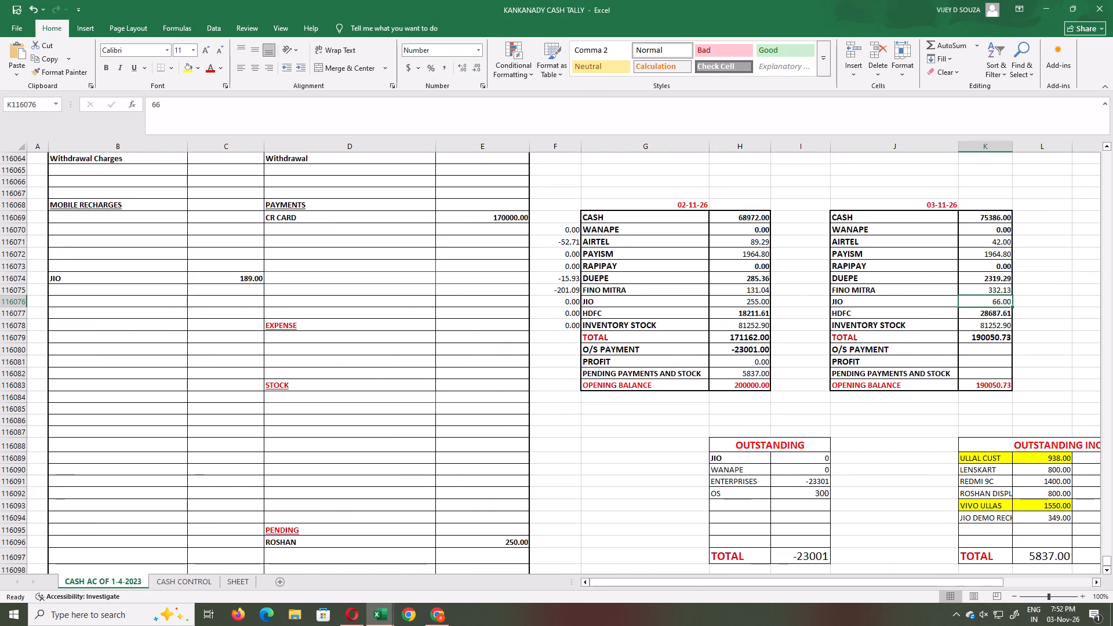
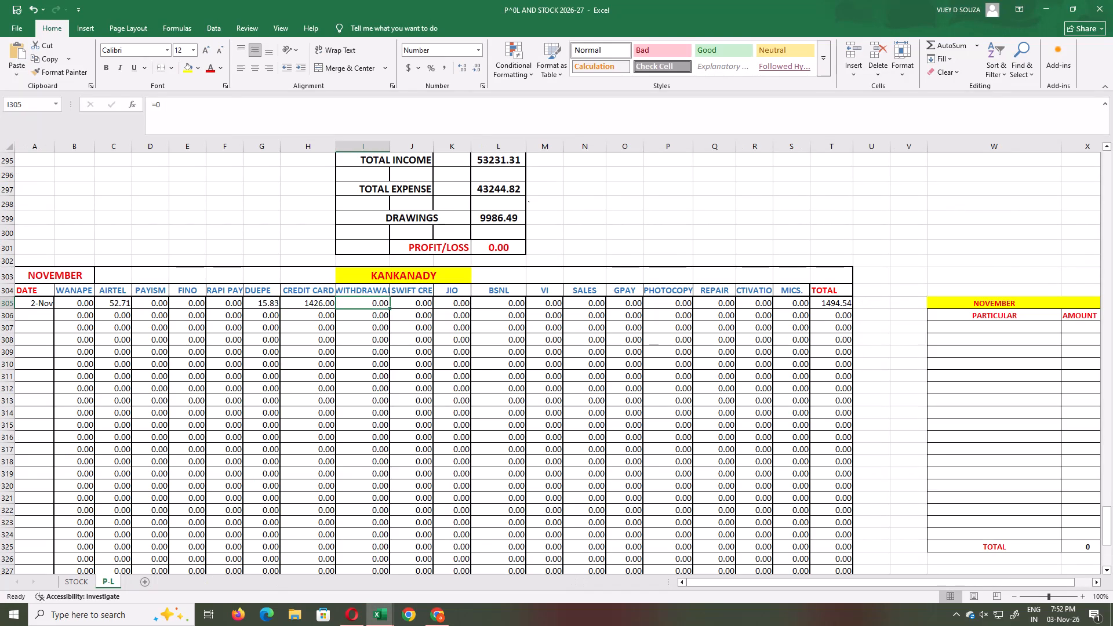
Check the service entries above the 02-11-26 and 03-11-26 tallies in the KANKANADY CASH TALLY workbook, and return to the P-L sheet.
{"action": "key", "text": "alt+Tab"}
{"action": "scroll", "coordinate": [474, 314], "scroll_direction": "up", "scroll_amount": 15}
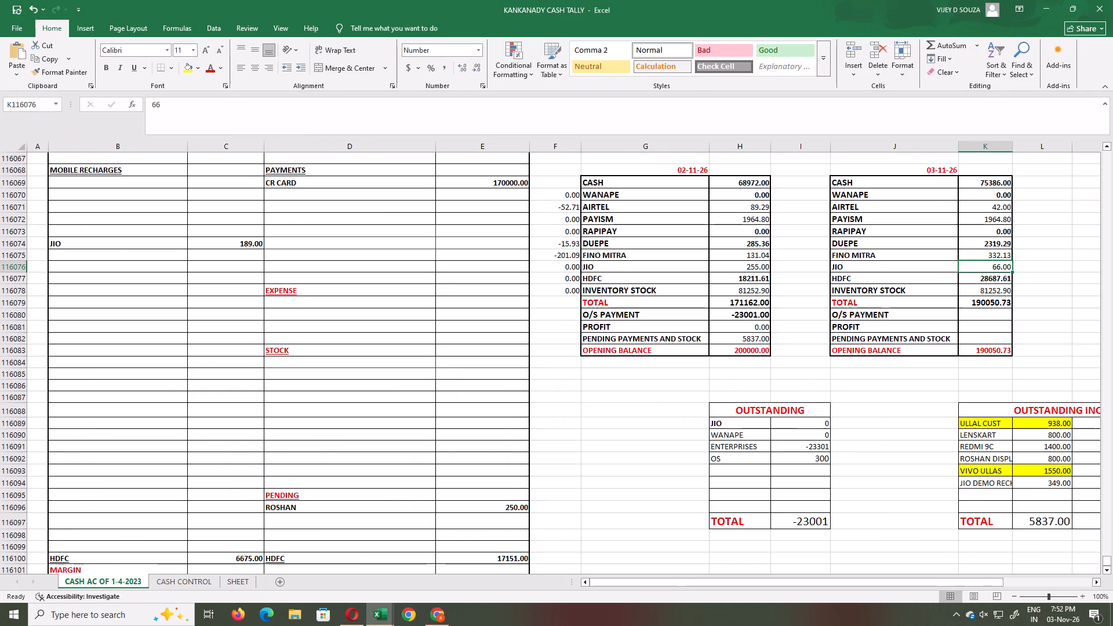
{"action": "scroll", "coordinate": [475, 314], "scroll_direction": "up", "scroll_amount": 6}
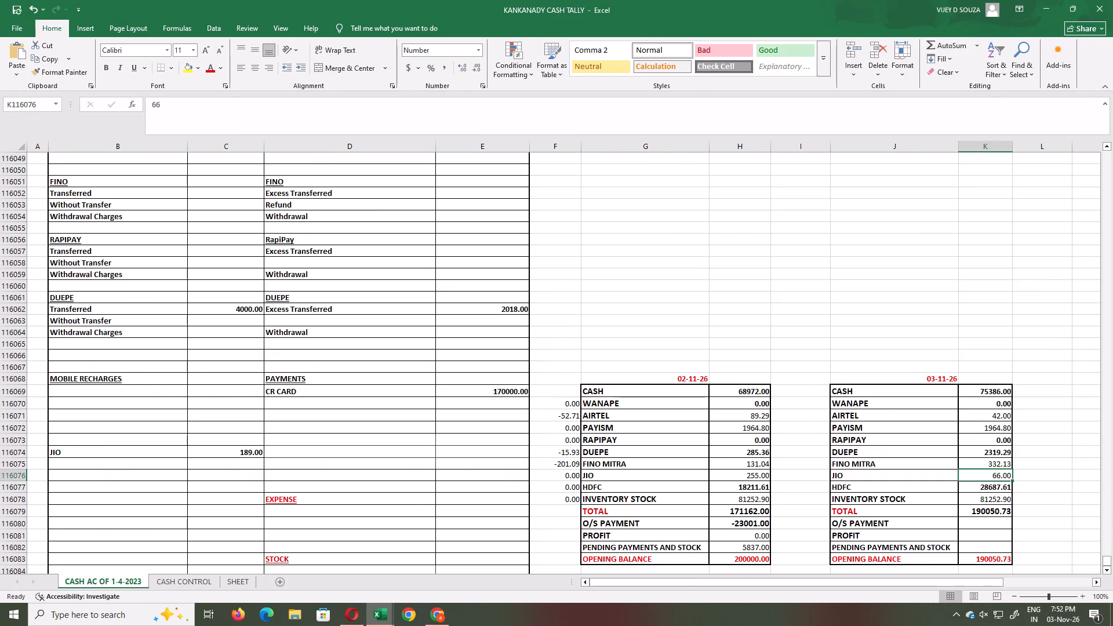
{"action": "key", "text": "alt+Tab"}
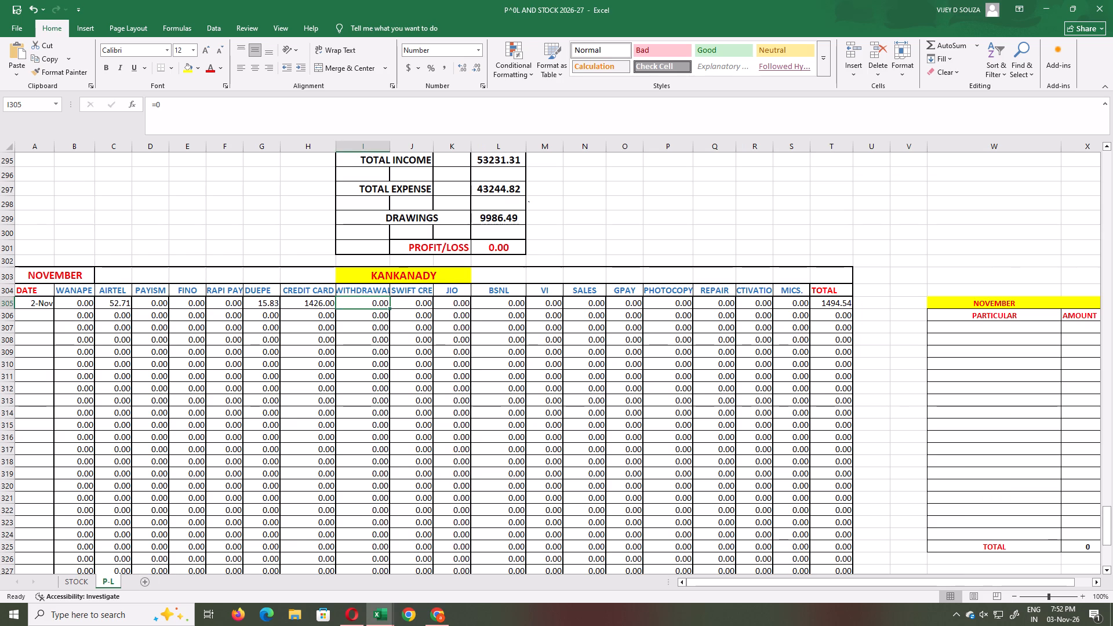
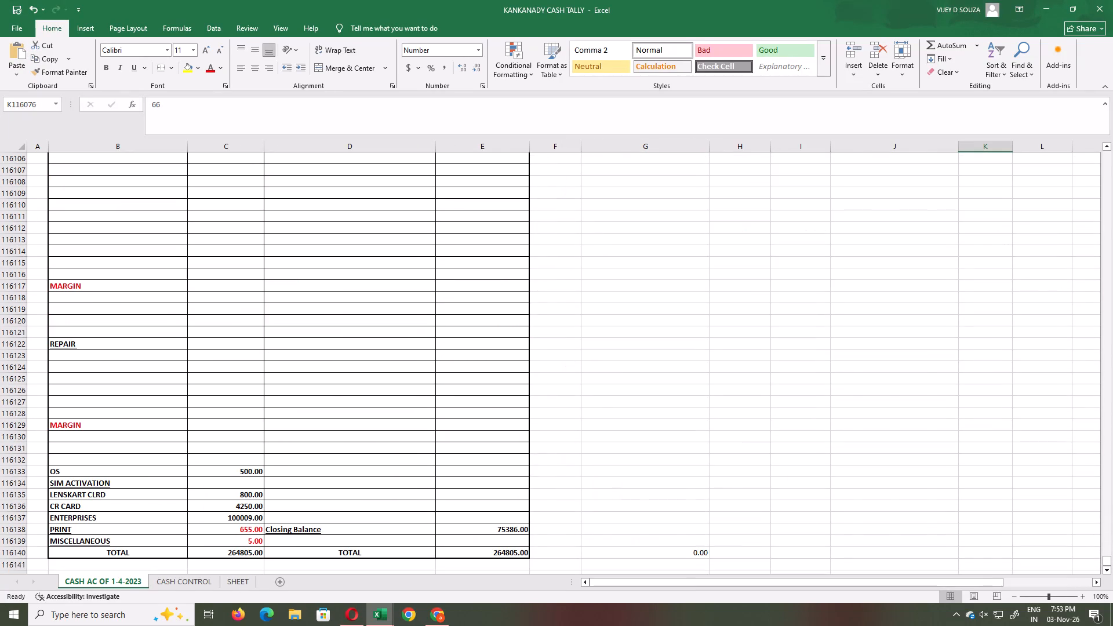
Post the PRINT amount from the cash tally, 655, as the 2-Nov PHOTOCOPY income in the P-L sheet.
{"action": "key", "text": "alt+Tab"}
{"action": "type", "text": "655"}
{"action": "key", "text": "Right"}
Post the MISCELLANEOUS amount from the cash tally, 5, as the 2-Nov MICS. income in the P-L sheet.
{"action": "key", "text": "alt+Tab"}
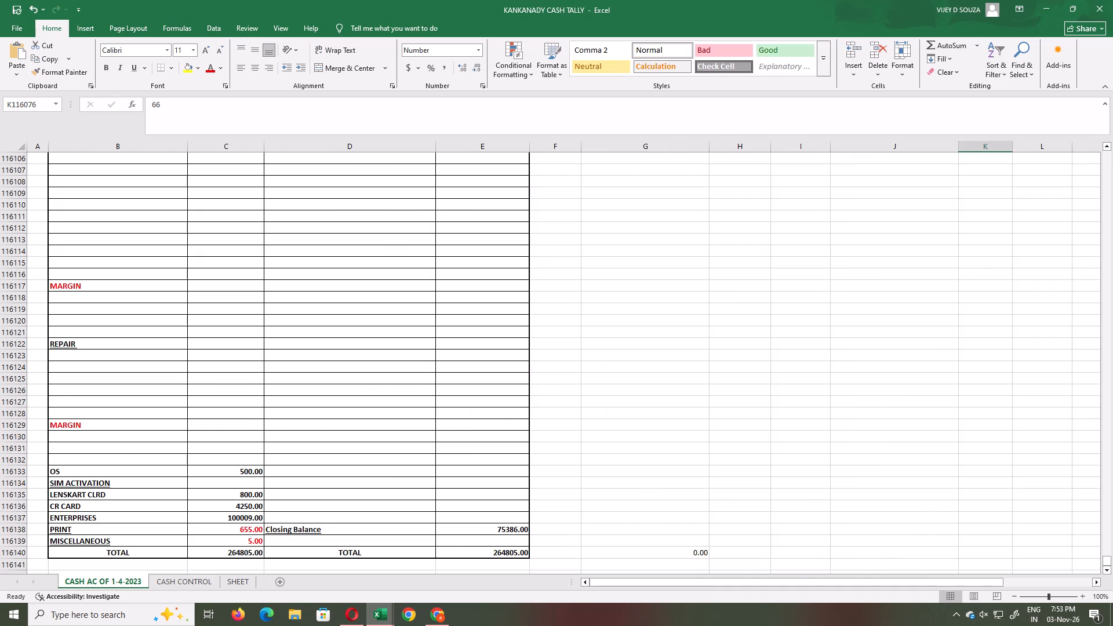
{"action": "key", "text": "alt+Tab"}
{"action": "key", "text": "Right"}
{"action": "key", "text": "Right"}
{"action": "key", "text": "alt+Tab"}
{"action": "key", "text": "alt+Tab"}
{"action": "type", "text": "55"}
{"action": "key", "text": "Return"}
{"action": "key", "text": "Up"}
{"action": "type", "text": "54"}
{"action": "key", "text": "Return"}
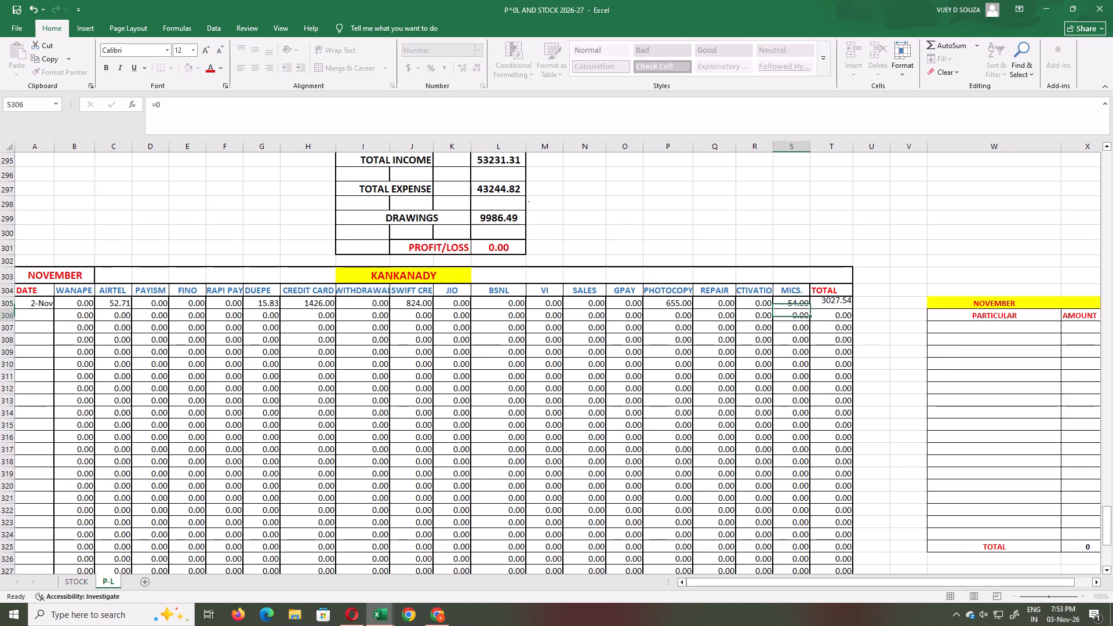
{"action": "key", "text": "Up"}
{"action": "key", "text": "5"}
{"action": "key", "text": "Return"}
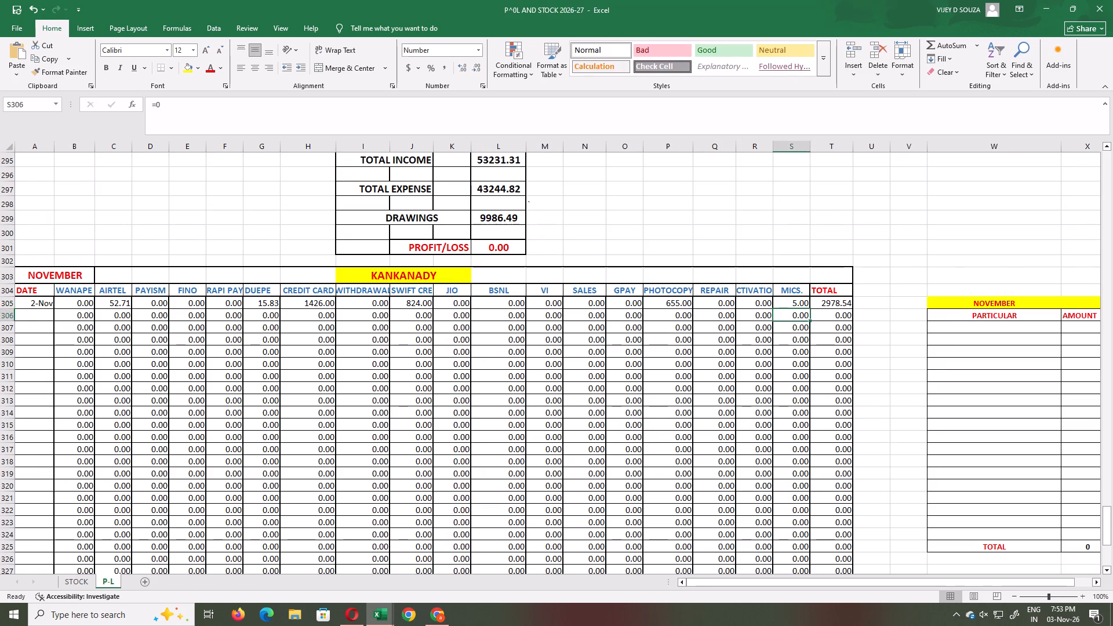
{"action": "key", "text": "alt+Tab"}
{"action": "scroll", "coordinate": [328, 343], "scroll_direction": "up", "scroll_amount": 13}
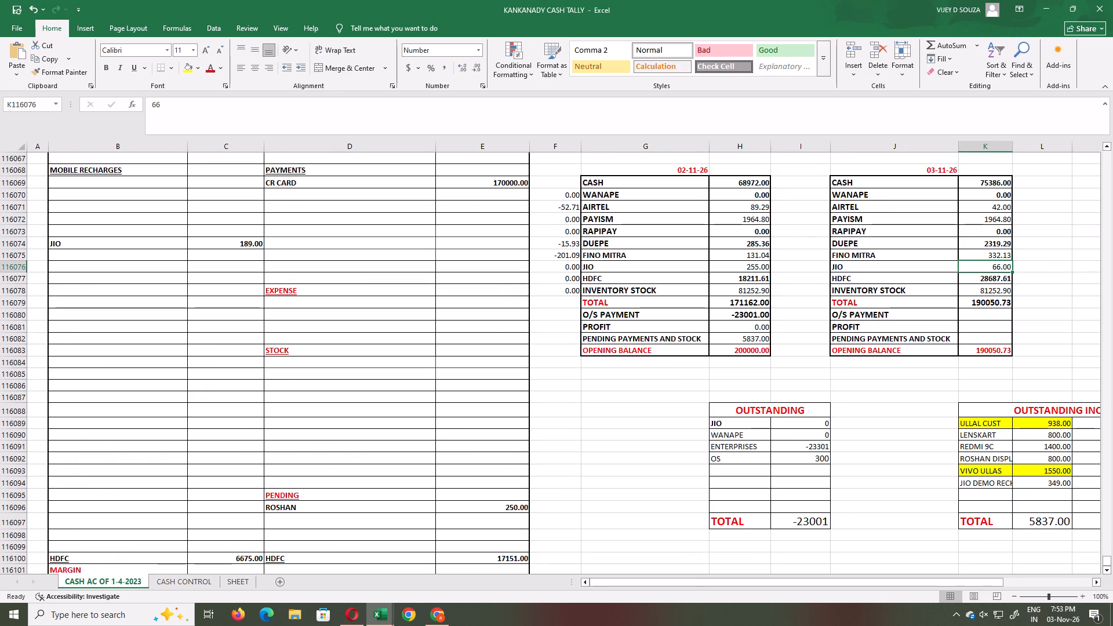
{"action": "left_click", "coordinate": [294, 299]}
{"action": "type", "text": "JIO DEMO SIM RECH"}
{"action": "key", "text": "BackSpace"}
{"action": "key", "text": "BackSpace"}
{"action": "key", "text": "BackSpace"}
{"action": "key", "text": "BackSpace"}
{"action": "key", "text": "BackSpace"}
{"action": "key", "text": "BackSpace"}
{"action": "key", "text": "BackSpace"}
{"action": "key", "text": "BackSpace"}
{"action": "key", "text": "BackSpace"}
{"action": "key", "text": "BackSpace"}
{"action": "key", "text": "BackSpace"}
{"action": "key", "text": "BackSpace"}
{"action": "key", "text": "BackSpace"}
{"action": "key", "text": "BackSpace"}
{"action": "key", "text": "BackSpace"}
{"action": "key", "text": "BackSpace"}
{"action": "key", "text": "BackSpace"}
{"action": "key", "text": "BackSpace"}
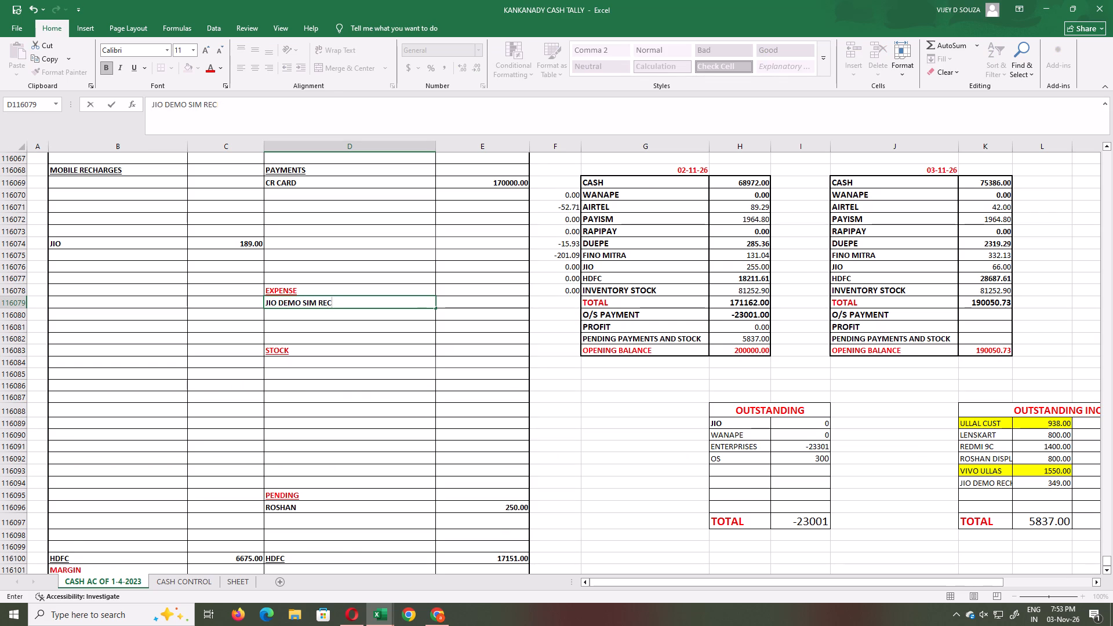
Add a JIO DEMO SIM RECHARGE expense of 299 to the November particulars table in the P-L workbook and save it.
{"action": "key", "text": "alt+Tab"}
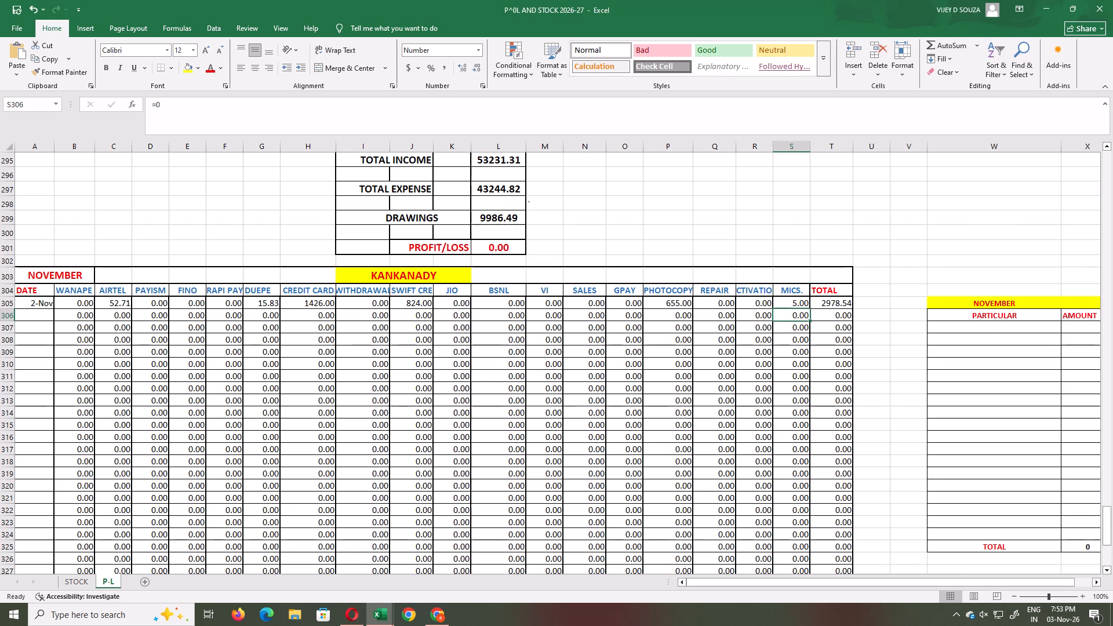
{"action": "left_click", "coordinate": [984, 327]}
{"action": "key", "text": "i"}
{"action": "key", "text": "BackSpace"}
{"action": "type", "text": "JIO DEMO SIM RECHARGE"}
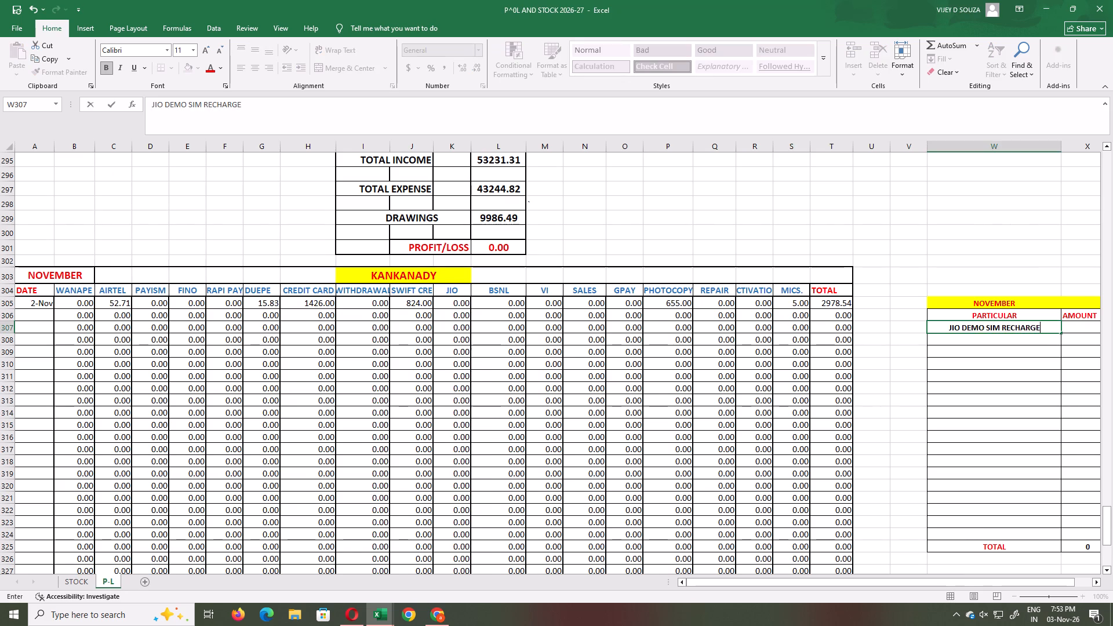
{"action": "key", "text": "Right"}
{"action": "type", "text": "34"}
{"action": "key", "text": "BackSpace"}
{"action": "key", "text": "alt+Tab"}
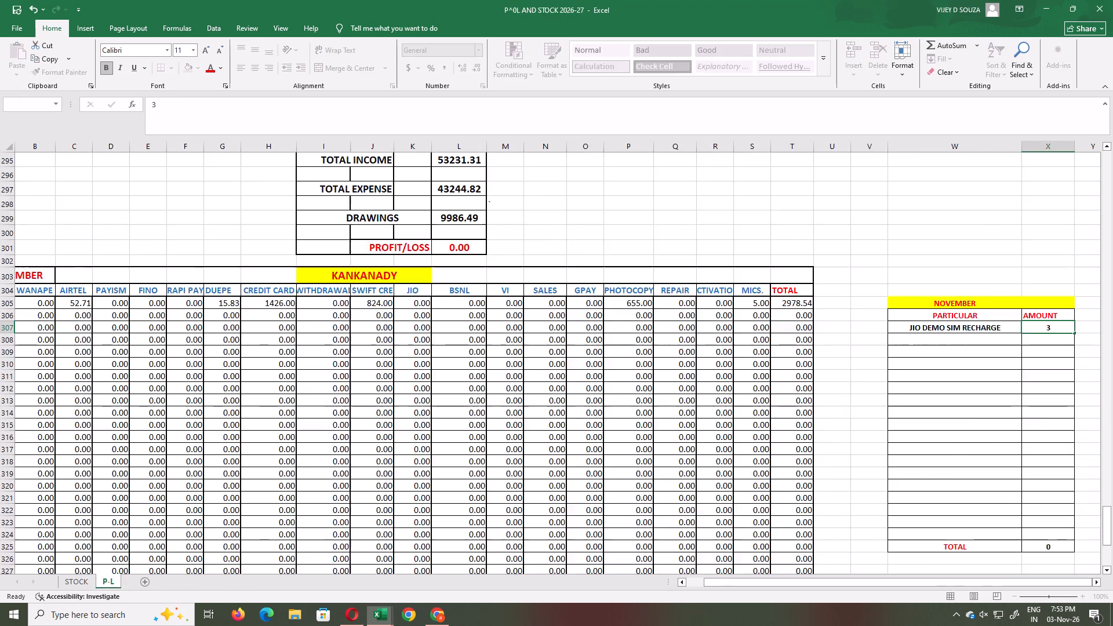
{"action": "scroll", "coordinate": [965, 366], "scroll_direction": "down", "scroll_amount": 2}
{"action": "key", "text": "alt+Tab"}
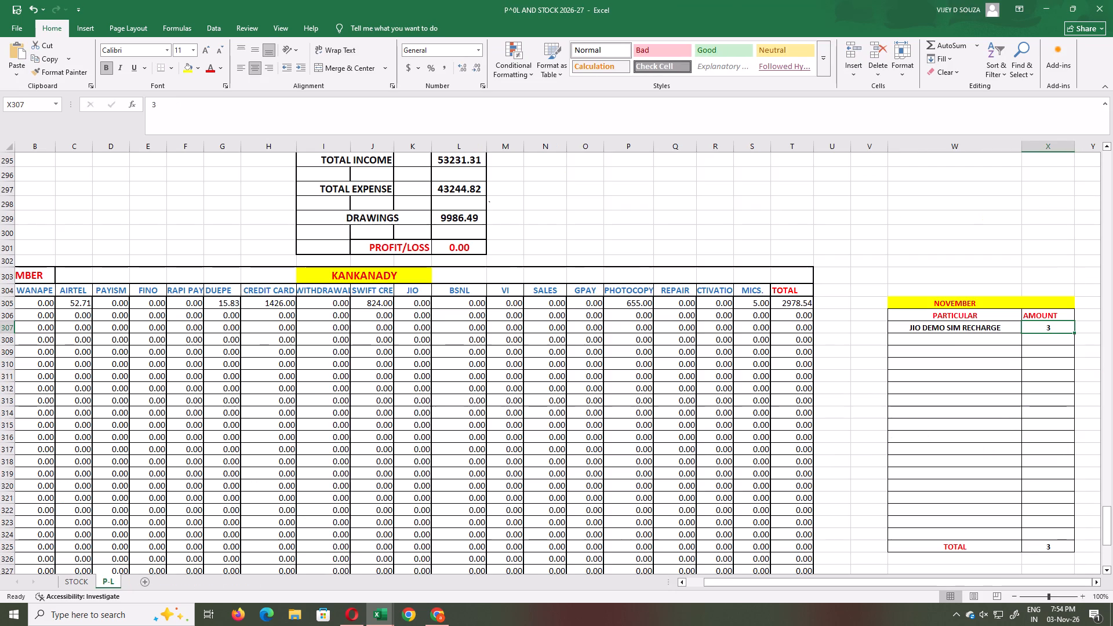
{"action": "key", "text": "BackSpace"}
{"action": "type", "text": "299"}
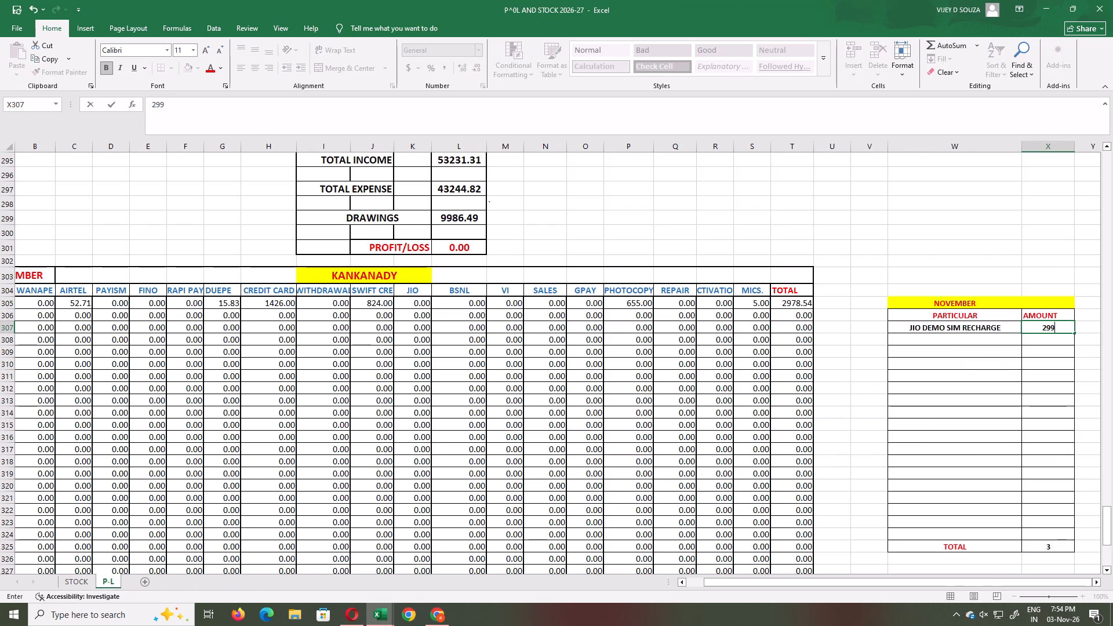
{"action": "key", "text": "Return"}
{"action": "key", "text": "ctrl+s"}
Clear the JIO DEMO RECH entry and its amount from the cash tally's outstanding income table, and save both workbooks.
{"action": "key", "text": "alt+Tab"}
{"action": "left_click_drag", "start_coordinate": [1061, 412], "coordinate": [972, 407]}
{"action": "key", "text": "Delete"}
{"action": "key", "text": "ctrl+s"}
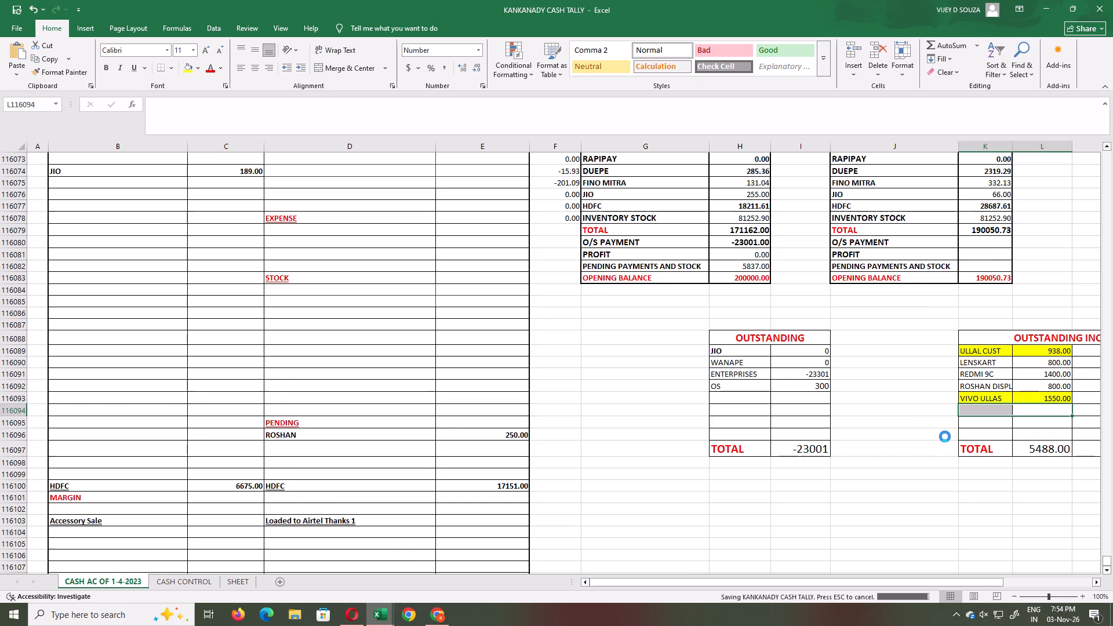
{"action": "key", "text": "alt+Tab"}
{"action": "key", "text": "ctrl+s"}
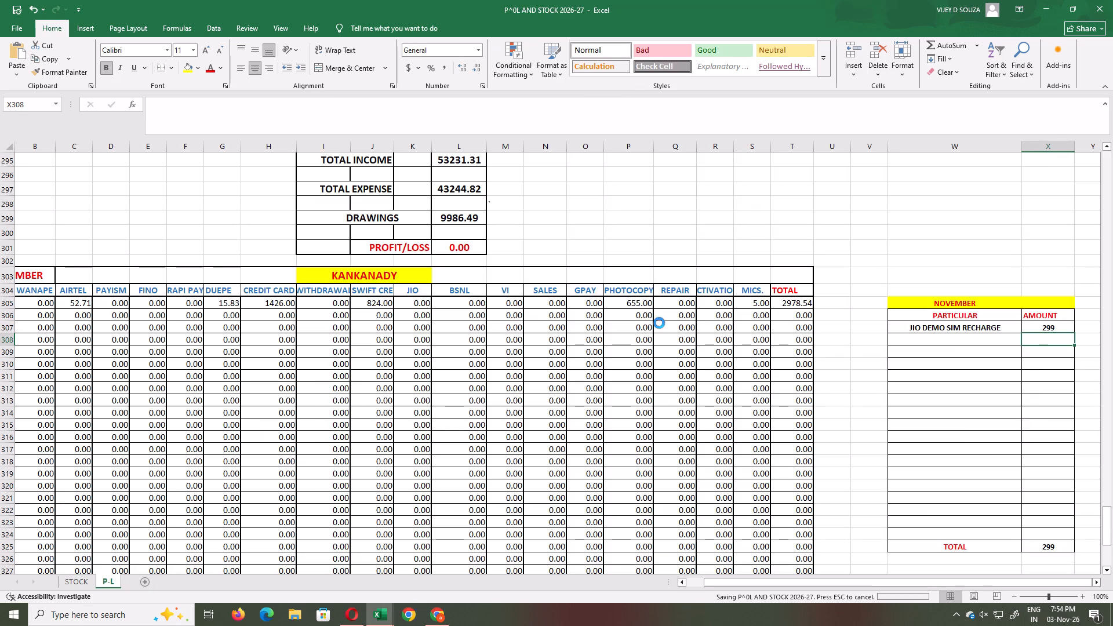
Reduce the 2-Nov SWIFT CRE income by 50 in the P-L sheet, enter it as the plain value 774, and save.
{"action": "left_click", "coordinate": [644, 304]}
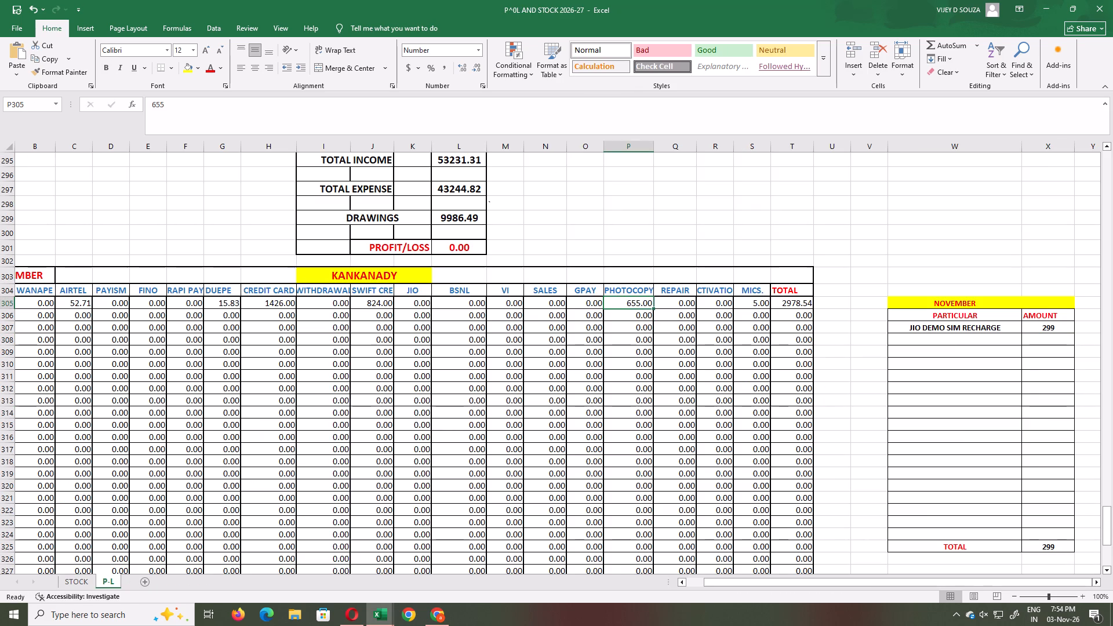
{"action": "left_click", "coordinate": [372, 304]}
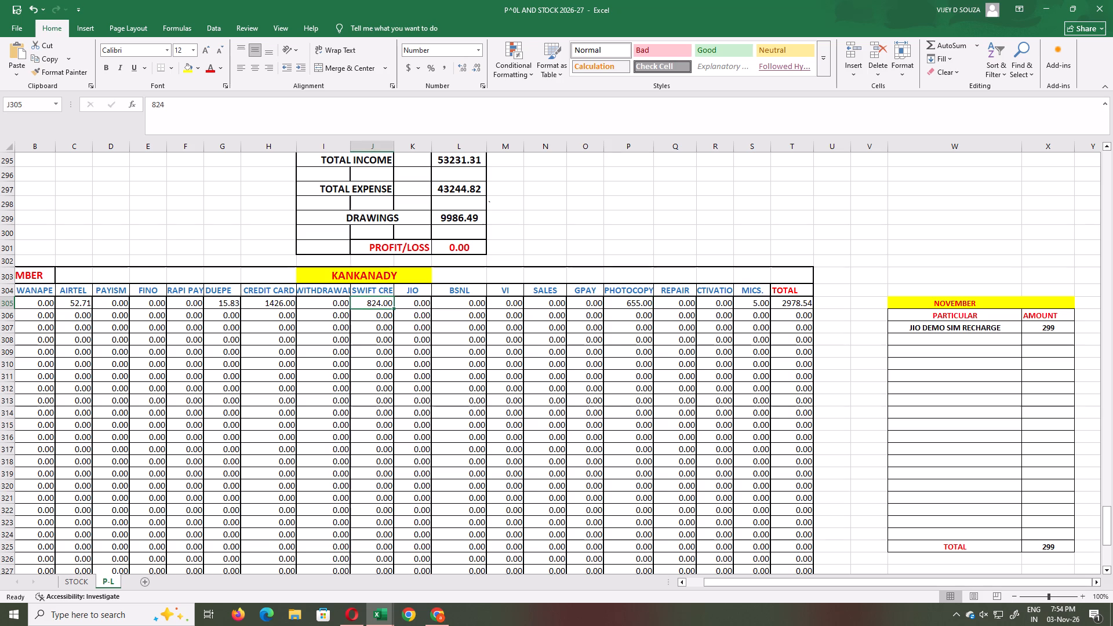
{"action": "left_click", "coordinate": [149, 108]}
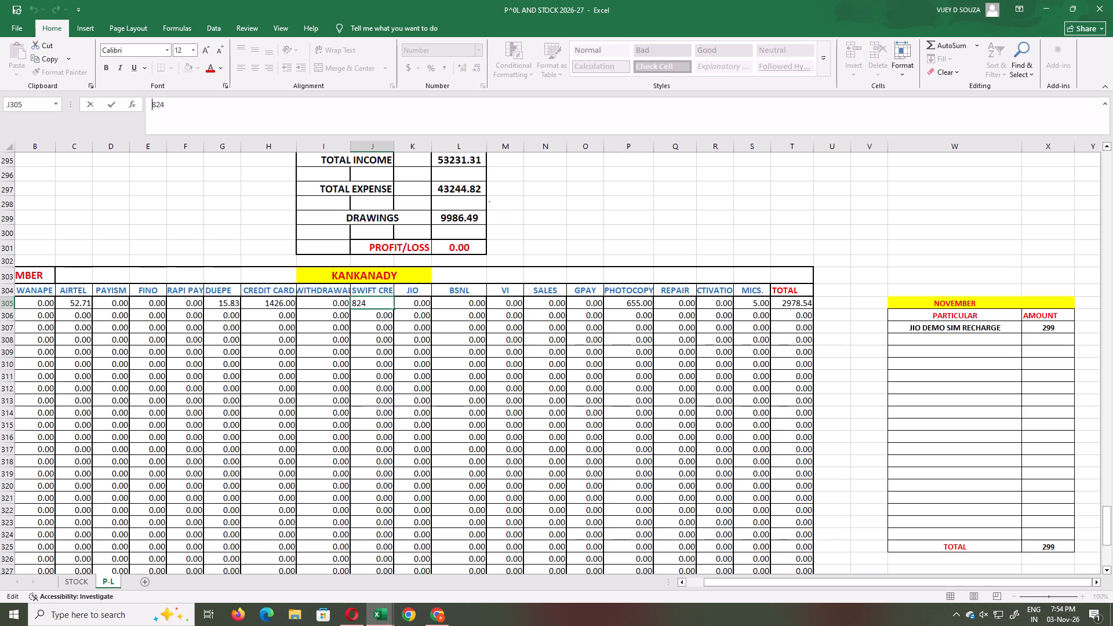
{"action": "key", "text": "plus"}
{"action": "key", "text": "Right"}
{"action": "key", "text": "Right"}
{"action": "key", "text": "Right"}
{"action": "key", "text": "Right"}
{"action": "key", "text": "Right"}
{"action": "key", "text": "Right"}
{"action": "key", "text": "Right"}
{"action": "key", "text": "Right"}
{"action": "key", "text": "Right"}
{"action": "type", "text": "-50"}
{"action": "key", "text": "Return"}
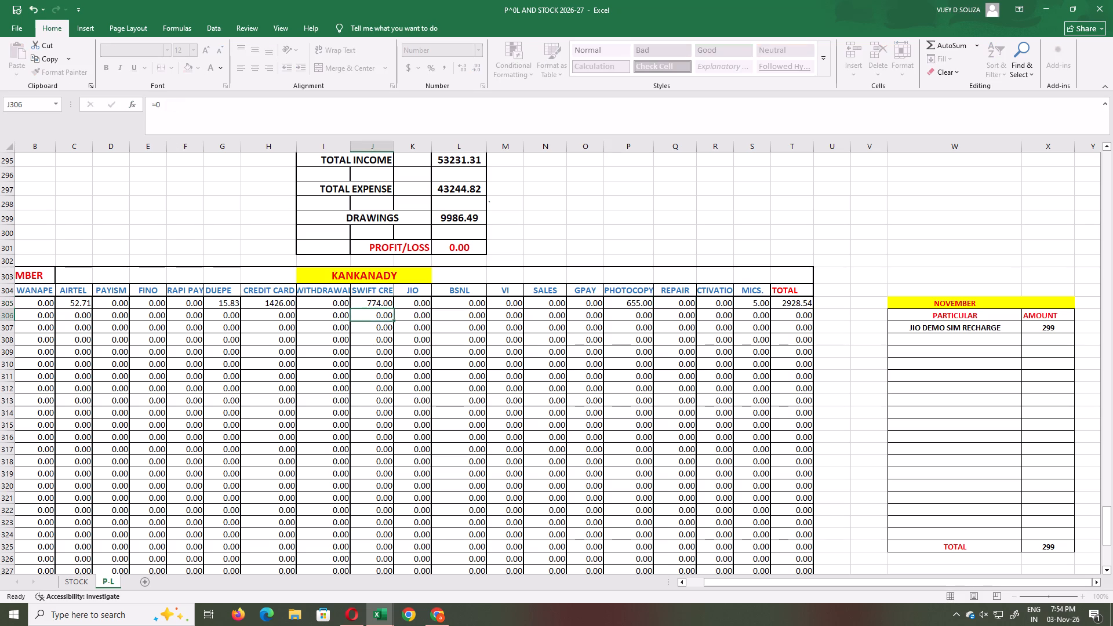
{"action": "key", "text": "Up"}
{"action": "type", "text": "774"}
{"action": "key", "text": "Return"}
{"action": "key", "text": "ctrl+s"}
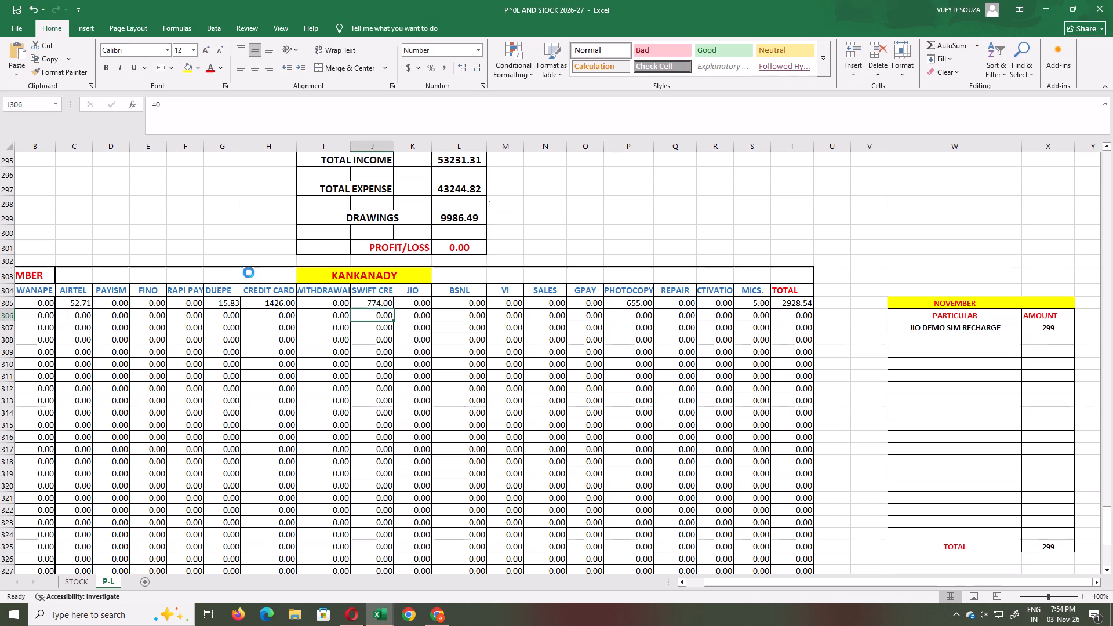
Set the 2-Nov CREDIT CARD income to 426.
{"action": "left_click", "coordinate": [269, 305]}
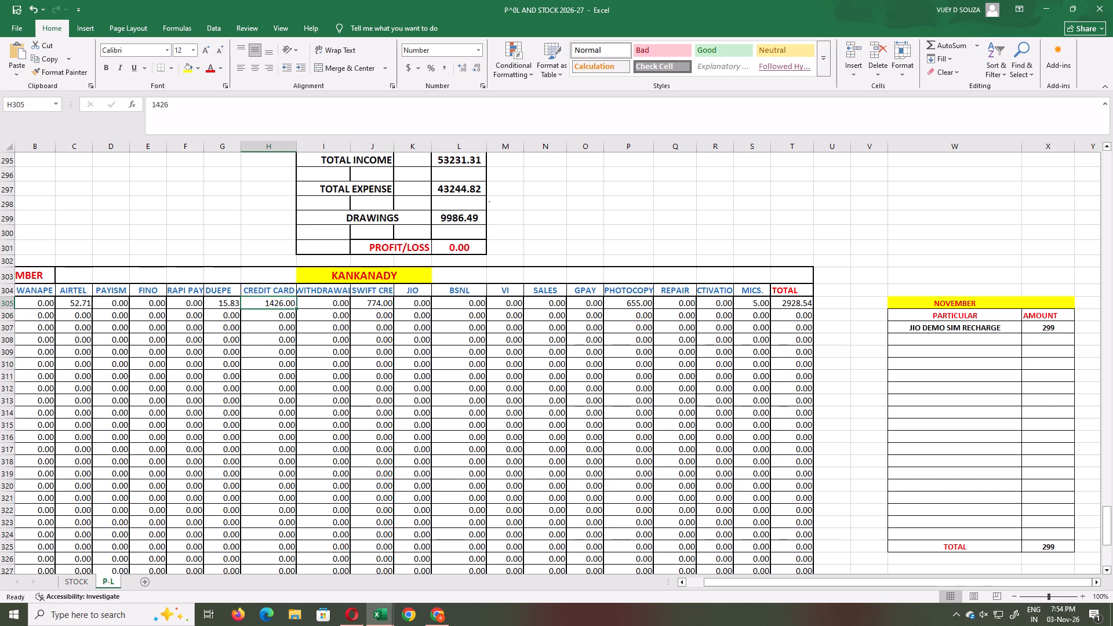
{"action": "type", "text": "426"}
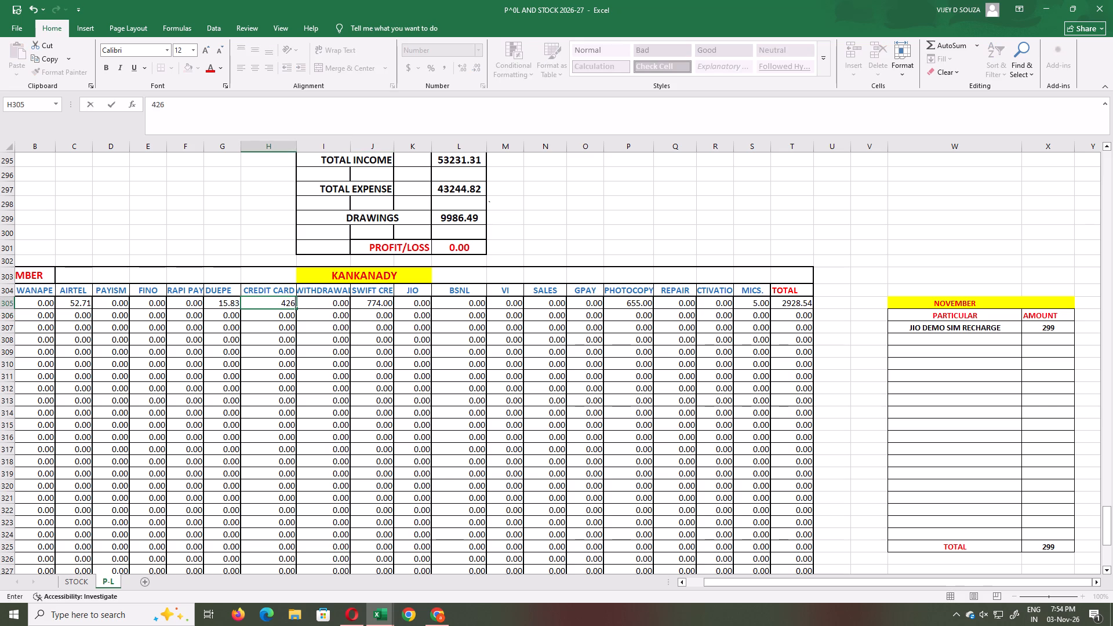
{"action": "key", "text": "Right"}
Increase the 2-Nov PHOTOCOPY income by 1000, enter it as the plain value 1655, and save the workbook.
{"action": "key", "text": "Right"}
{"action": "key", "text": "Right"}
{"action": "key", "text": "Right"}
{"action": "key", "text": "Right"}
{"action": "key", "text": "Right"}
{"action": "key", "text": "Right"}
{"action": "key", "text": "Right"}
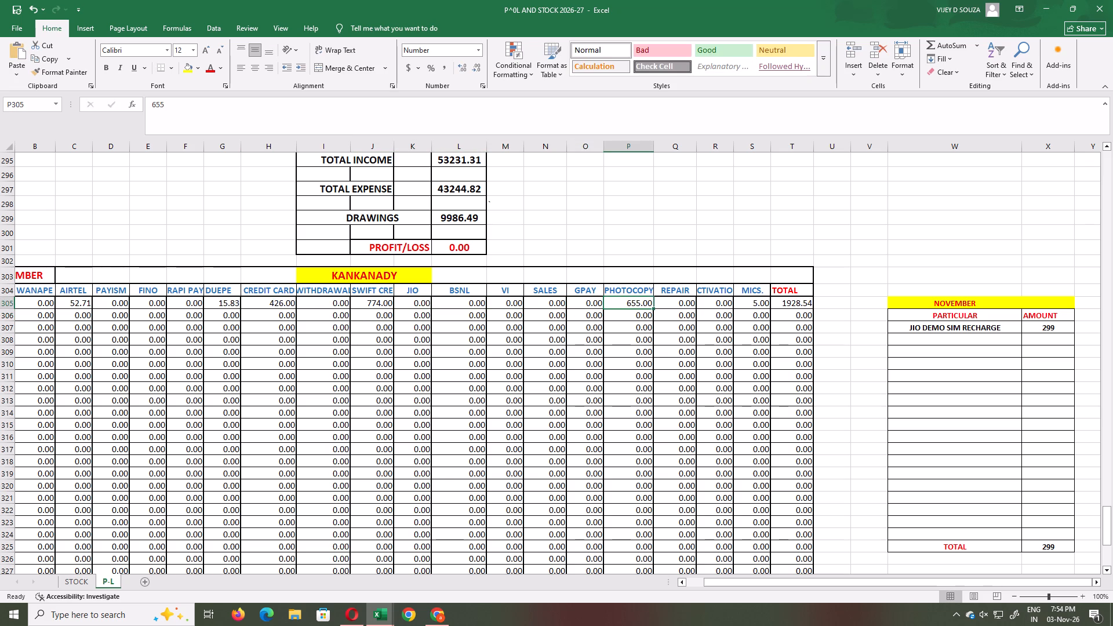
{"action": "left_click", "coordinate": [286, 106]}
{"action": "key", "text": "Left"}
{"action": "key", "text": "Left"}
{"action": "key", "text": "Left"}
{"action": "key", "text": "Left"}
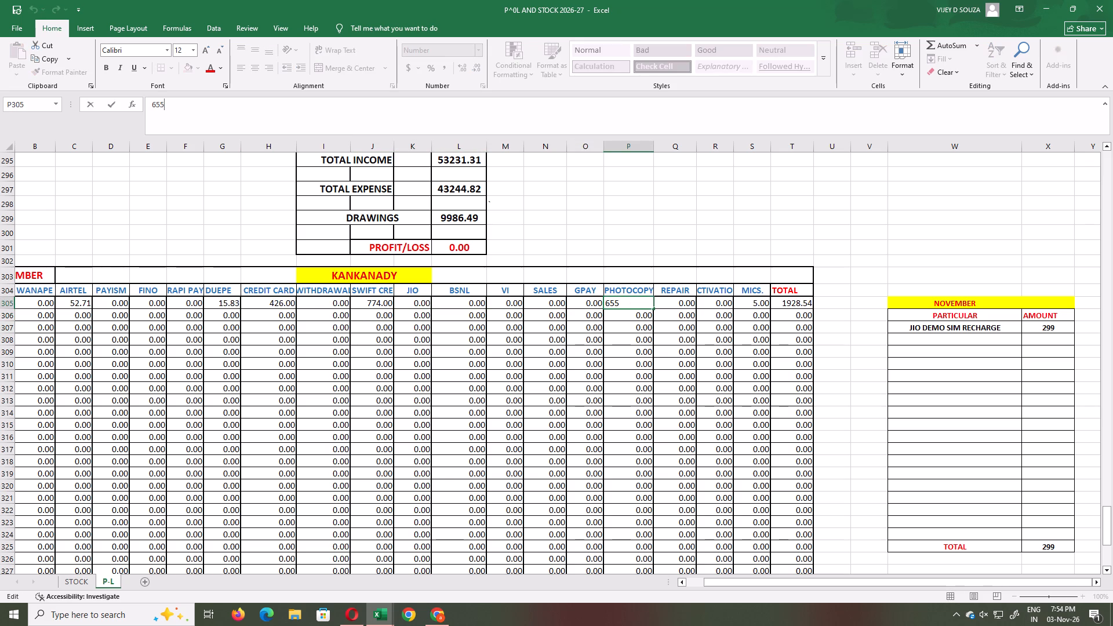
{"action": "key", "text": "plus"}
{"action": "key", "text": "Right"}
{"action": "key", "text": "Right"}
{"action": "key", "text": "Right"}
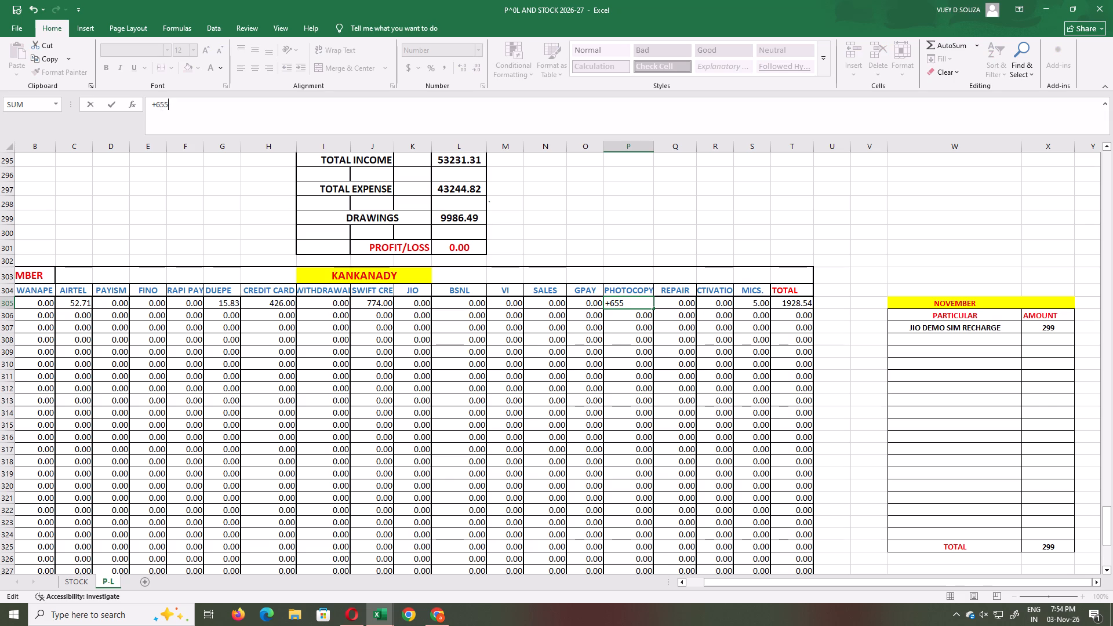
{"action": "type", "text": "+1000"}
{"action": "key", "text": "Return"}
{"action": "key", "text": "Up"}
{"action": "type", "text": "1655"}
{"action": "key", "text": "Return"}
{"action": "key", "text": "ctrl+s"}
Enter the P-L sheet's November profit, 2629.54, as PROFIT in the 03-11-26 cash tally, save, and return to the P-L sheet.
{"action": "scroll", "coordinate": [465, 279], "scroll_direction": "down", "scroll_amount": 4}
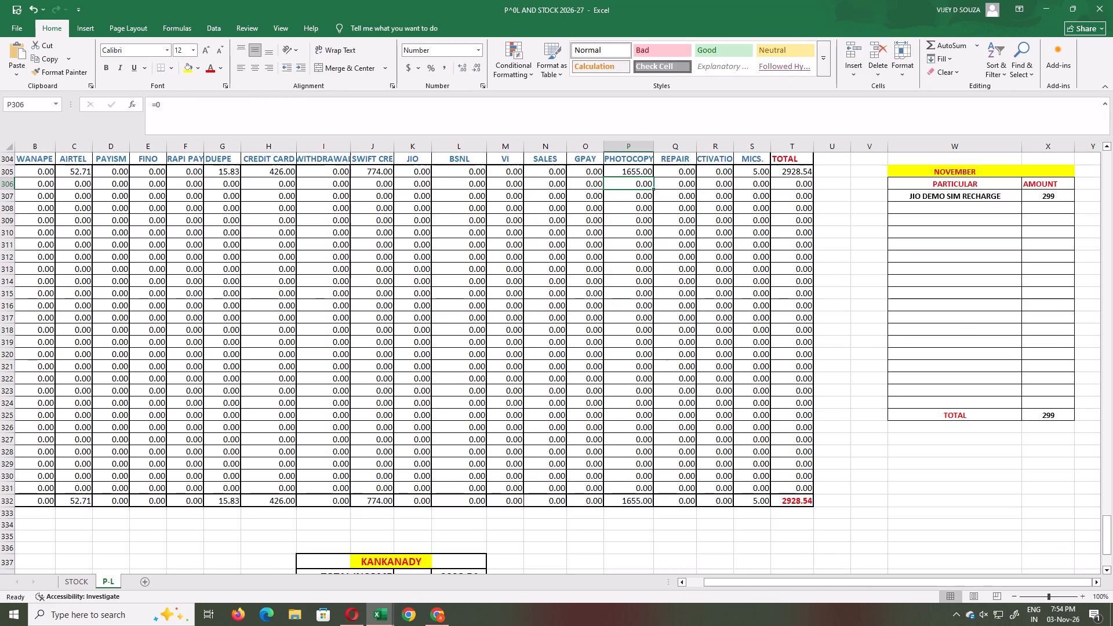
{"action": "scroll", "coordinate": [414, 268], "scroll_direction": "down", "scroll_amount": 3}
{"action": "key", "text": "alt+Tab"}
{"action": "key", "text": "ctrl+s"}
{"action": "key", "text": "alt+Tab"}
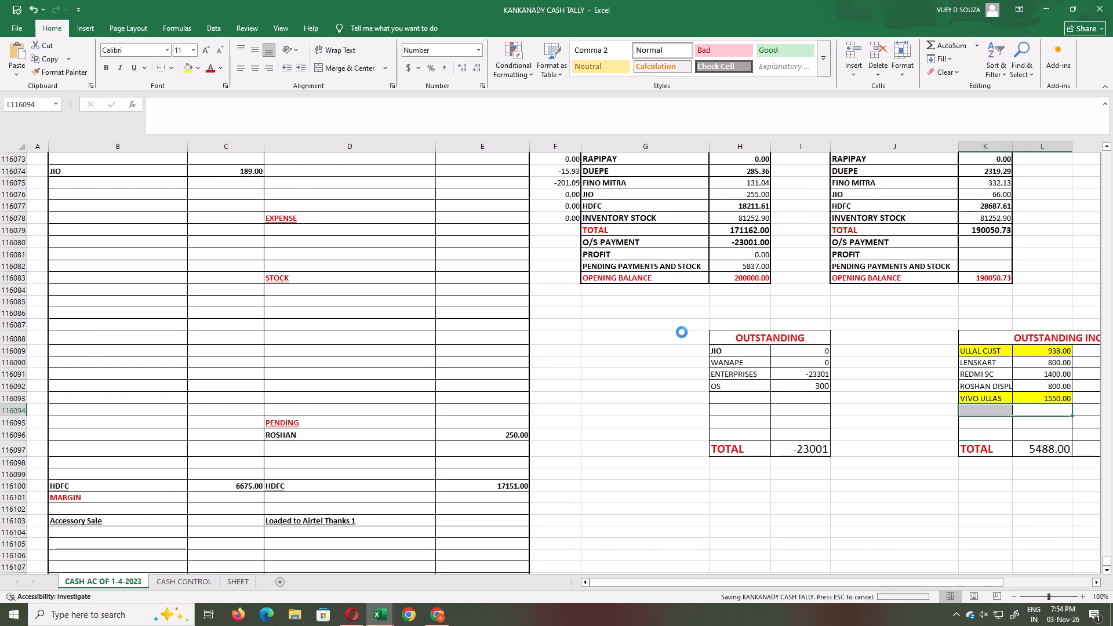
{"action": "key", "text": "alt+Tab"}
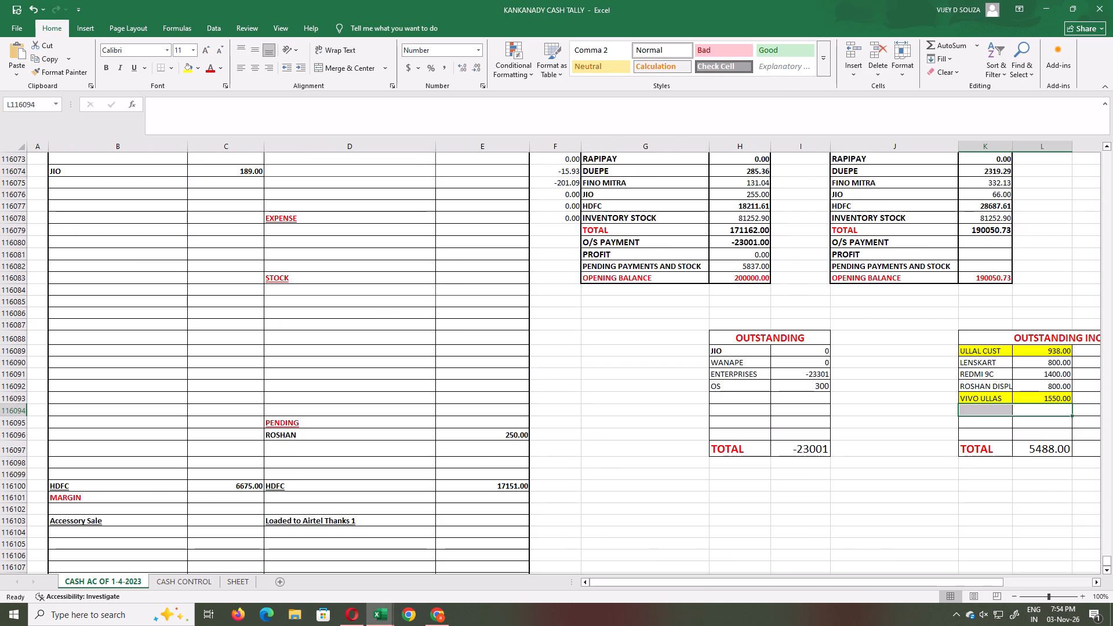
{"action": "left_click", "coordinate": [980, 254]}
{"action": "key", "text": "alt+Tab"}
{"action": "key", "text": "alt+Tab"}
{"action": "type", "text": "2629.54"}
{"action": "key", "text": "Return"}
{"action": "key", "text": "ctrl+s"}
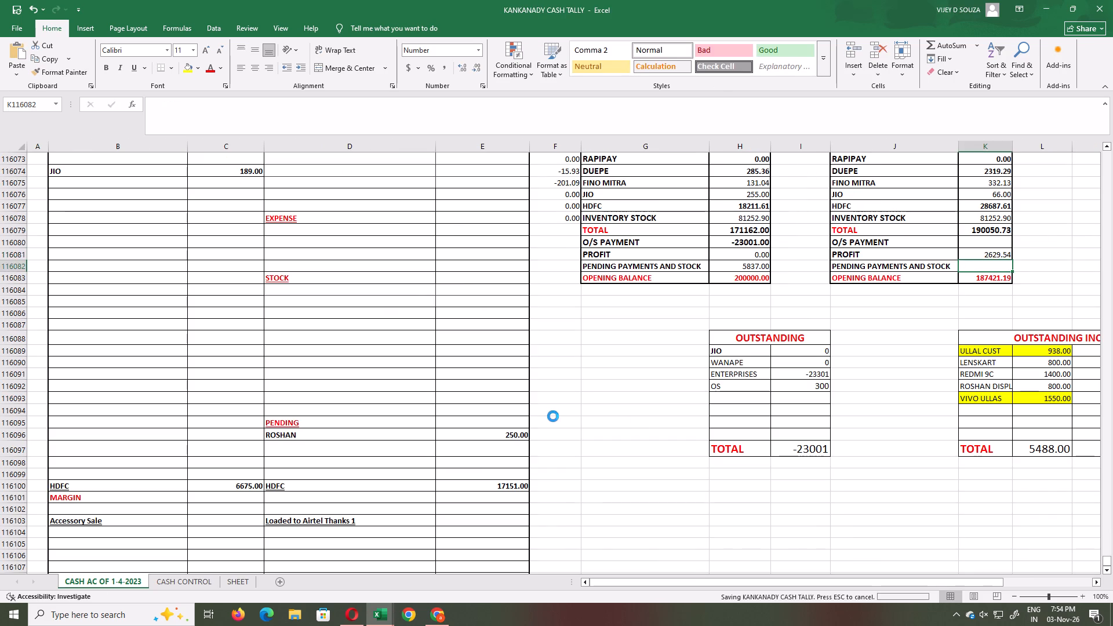
{"action": "key", "text": "alt+Tab"}
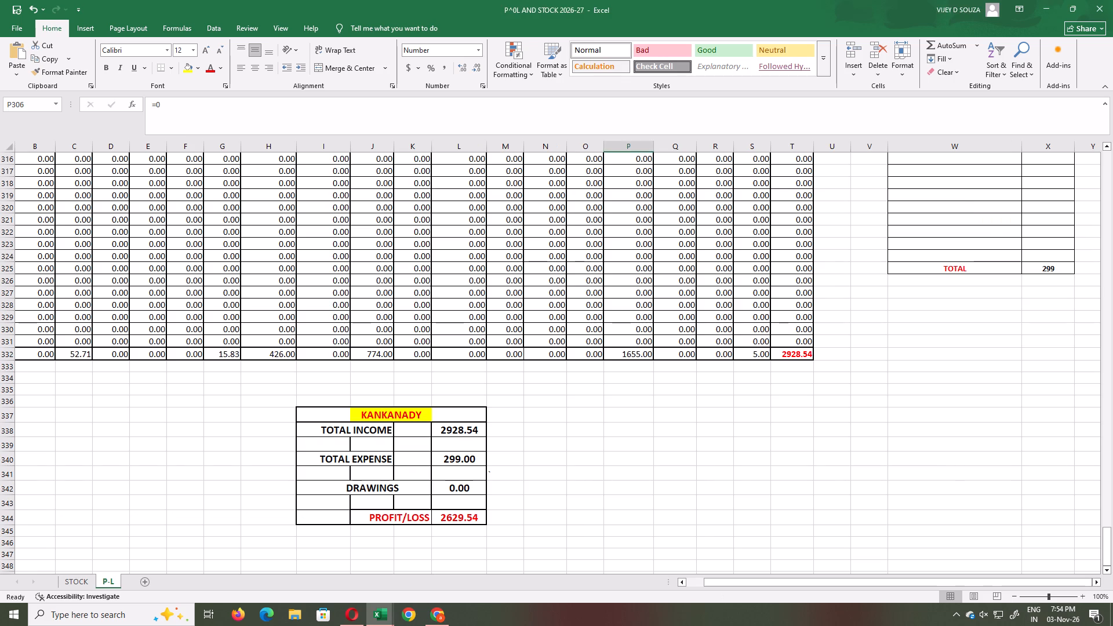
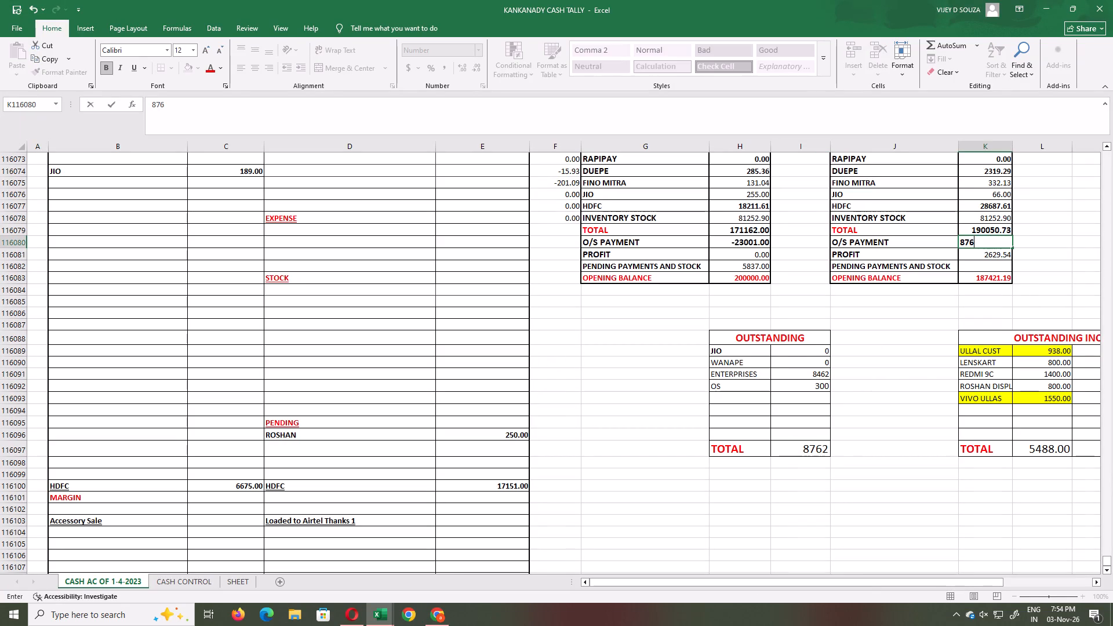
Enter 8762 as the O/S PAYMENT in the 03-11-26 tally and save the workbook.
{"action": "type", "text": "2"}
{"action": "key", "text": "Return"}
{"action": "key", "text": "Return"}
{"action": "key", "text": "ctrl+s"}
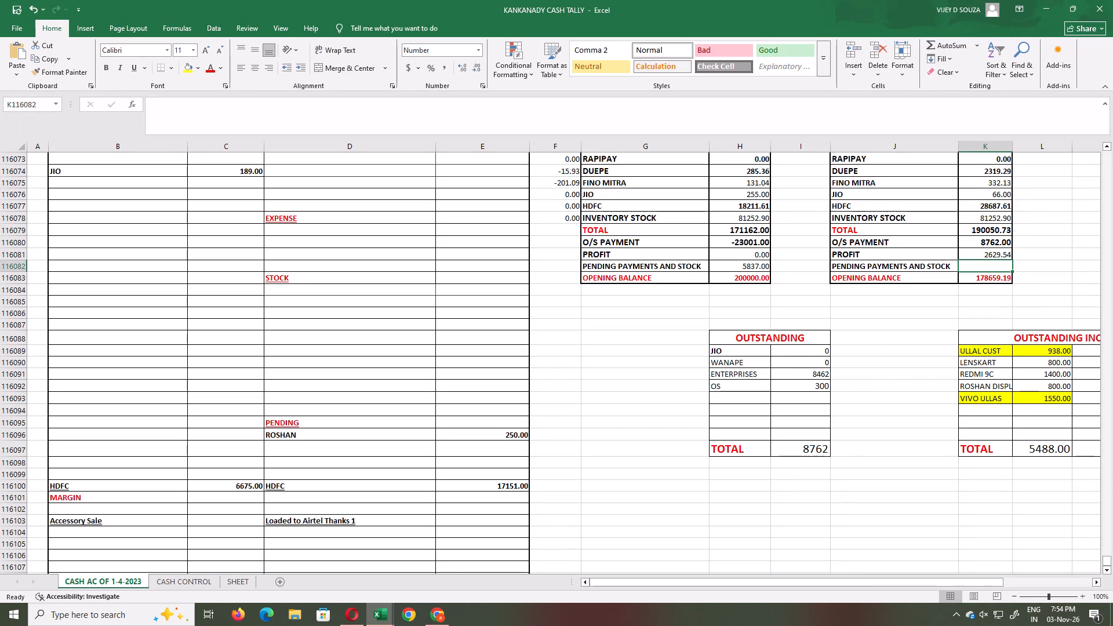
Add 500 to the OS amount in the OUTSTANDING table, as the formula 300+500, and save.
{"action": "left_click", "coordinate": [779, 391]}
{"action": "scroll", "coordinate": [620, 317], "scroll_direction": "down", "scroll_amount": 11}
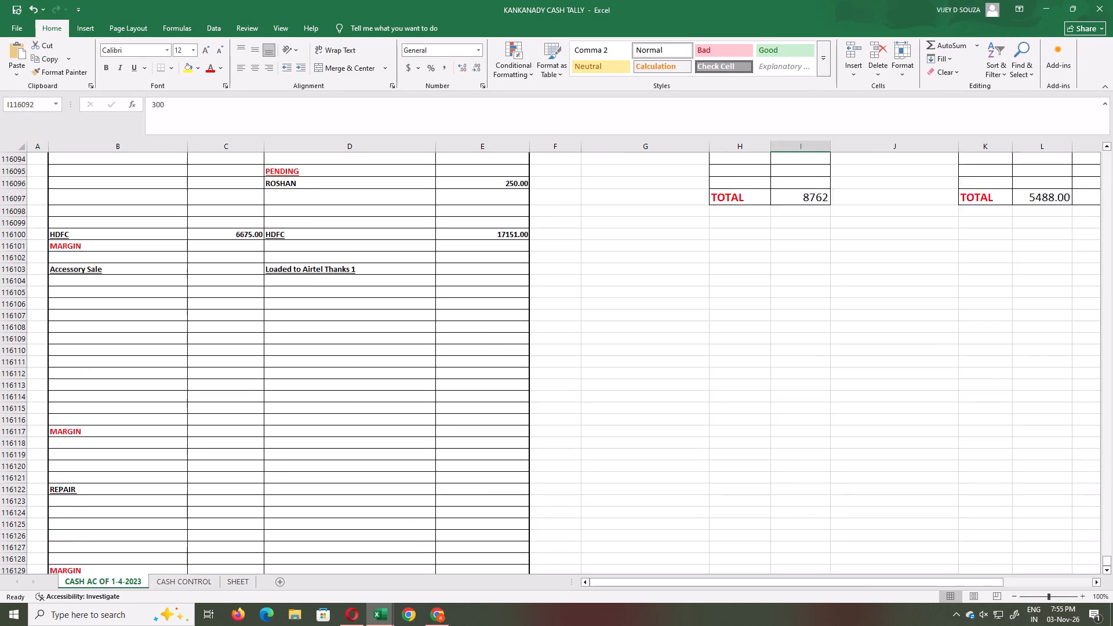
{"action": "scroll", "coordinate": [616, 343], "scroll_direction": "down", "scroll_amount": 3}
{"action": "scroll", "coordinate": [500, 303], "scroll_direction": "up", "scroll_amount": 4}
{"action": "left_click", "coordinate": [220, 121]}
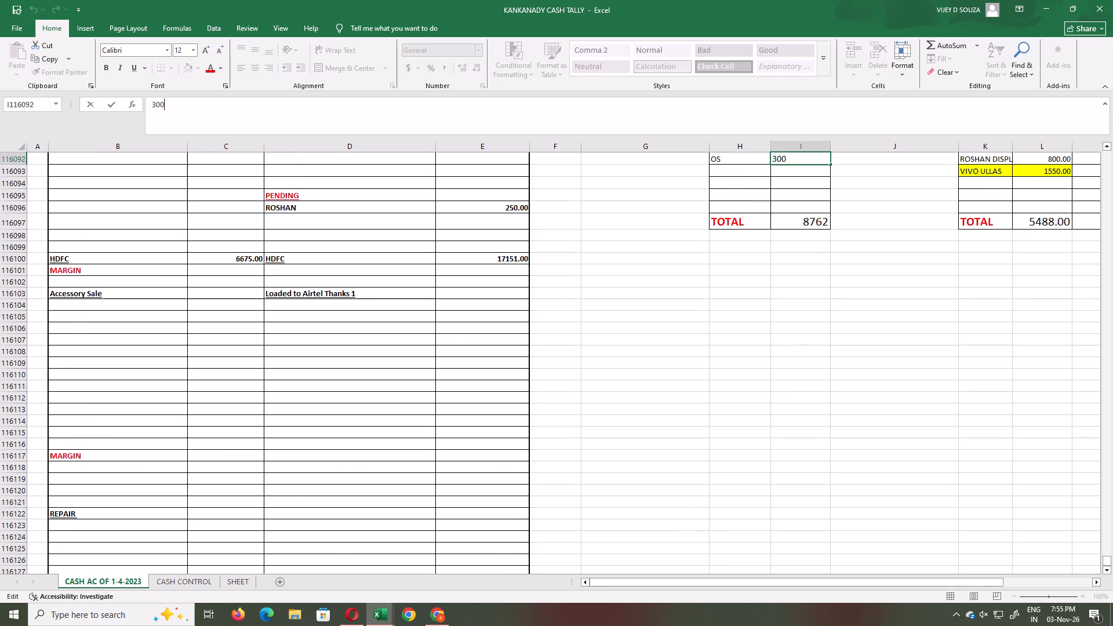
{"action": "key", "text": "Left"}
{"action": "key", "text": "Left"}
{"action": "key", "text": "Left"}
{"action": "key", "text": "Left"}
{"action": "key", "text": "Left"}
{"action": "key", "text": "Left"}
{"action": "key", "text": "Left"}
{"action": "key", "text": "plus"}
{"action": "key", "text": "Right"}
{"action": "key", "text": "Right"}
{"action": "key", "text": "Right"}
{"action": "key", "text": "Right"}
{"action": "key", "text": "Right"}
{"action": "key", "text": "Right"}
{"action": "key", "text": "Right"}
{"action": "key", "text": "Right"}
{"action": "type", "text": "+500"}
{"action": "key", "text": "Return"}
{"action": "key", "text": "ctrl+s"}
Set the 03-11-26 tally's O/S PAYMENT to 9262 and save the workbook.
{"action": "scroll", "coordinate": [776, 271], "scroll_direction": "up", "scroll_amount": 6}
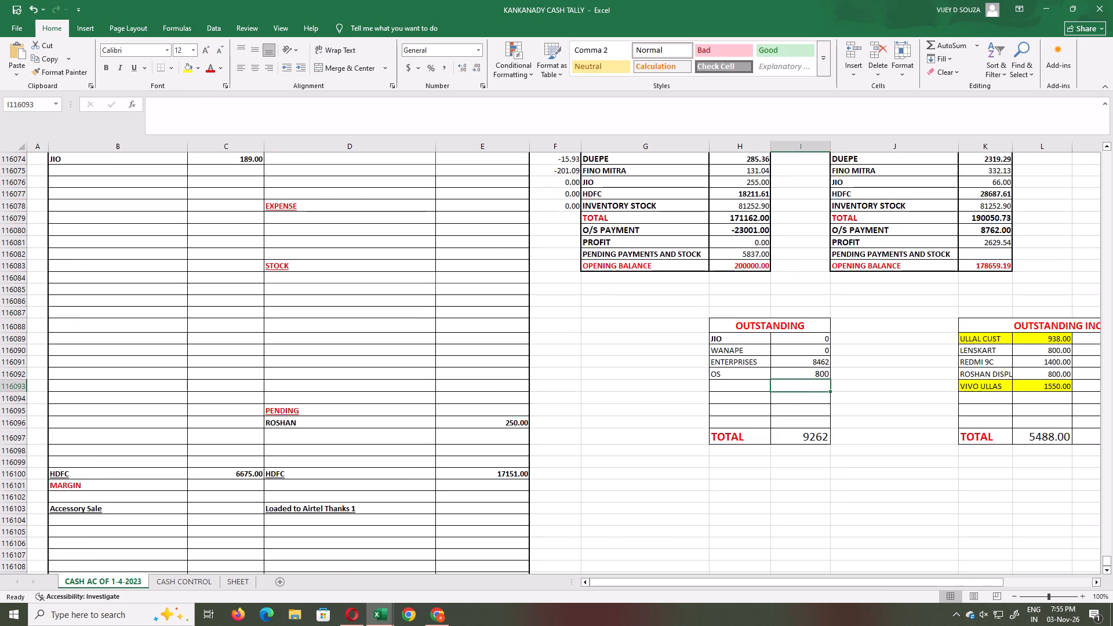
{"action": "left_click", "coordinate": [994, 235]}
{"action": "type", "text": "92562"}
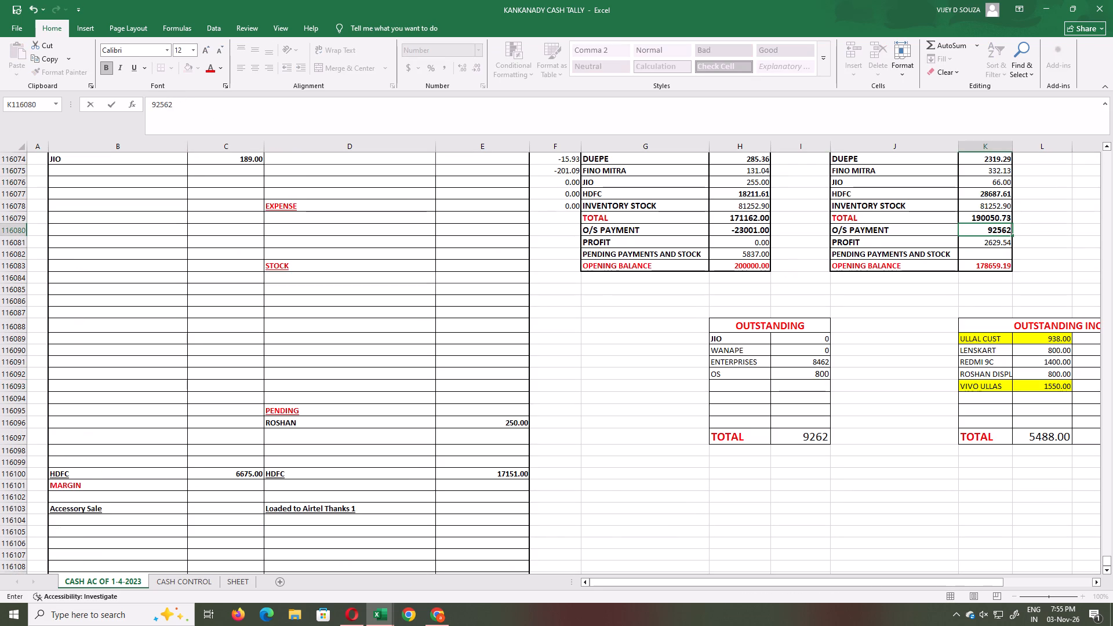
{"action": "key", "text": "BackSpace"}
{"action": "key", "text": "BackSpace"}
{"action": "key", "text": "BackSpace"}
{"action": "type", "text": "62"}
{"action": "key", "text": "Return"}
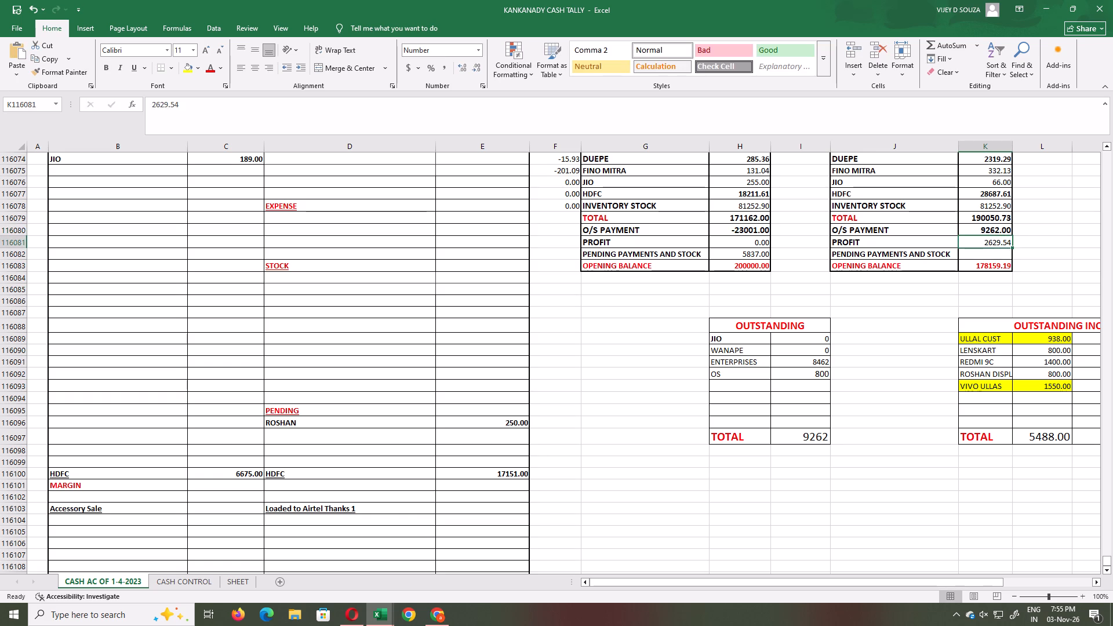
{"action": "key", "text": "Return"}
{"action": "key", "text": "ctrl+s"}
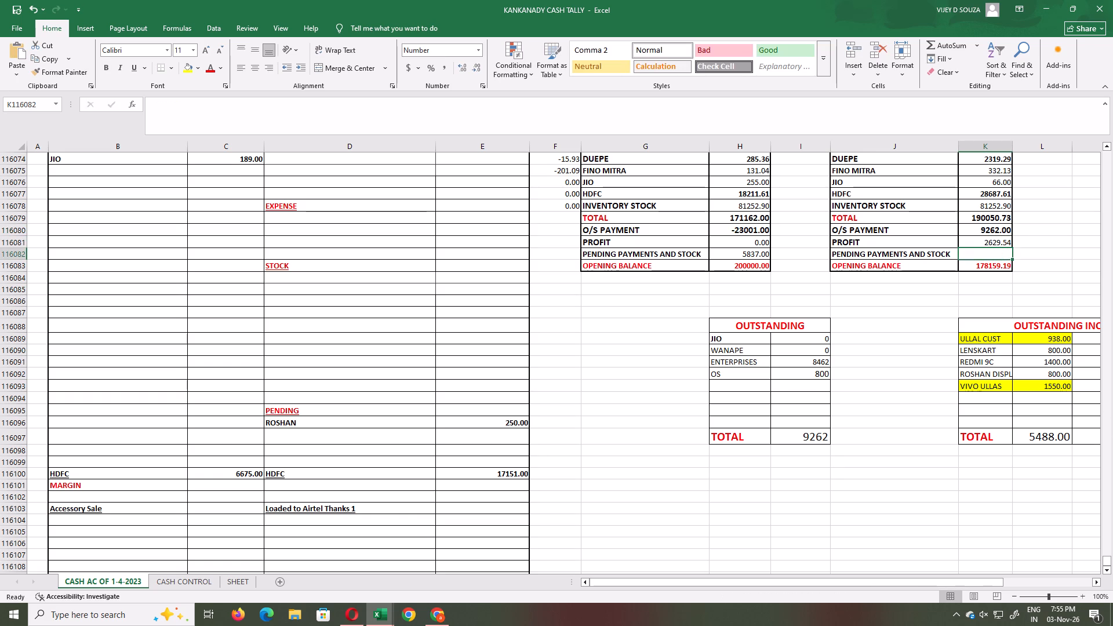
Add a ROSHAN entry of =225+25 below VIVO ULLAS in the outstanding income table, and save.
{"action": "left_click", "coordinate": [987, 398]}
{"action": "type", "text": "ROSHAN"}
{"action": "key", "text": "Right"}
{"action": "key", "text": "Left"}
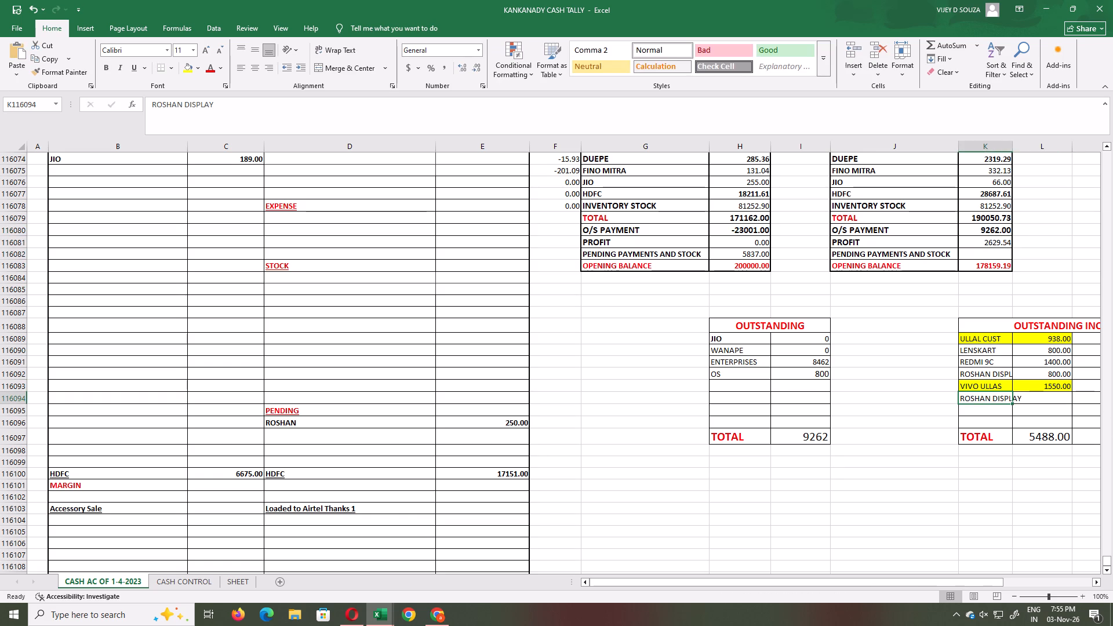
{"action": "type", "text": "ROSHAN"}
{"action": "key", "text": "space"}
{"action": "key", "text": "space"}
{"action": "key", "text": "Right"}
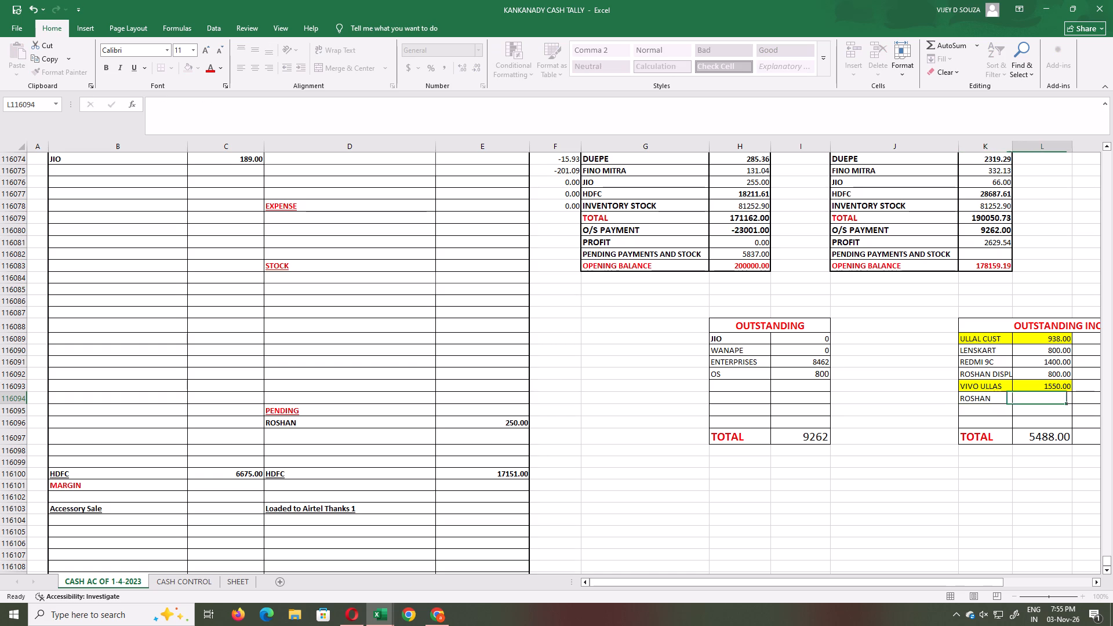
{"action": "type", "text": "=225+"}
{"action": "type", "text": "25"}
{"action": "key", "text": "Return"}
{"action": "key", "text": "ctrl+s"}
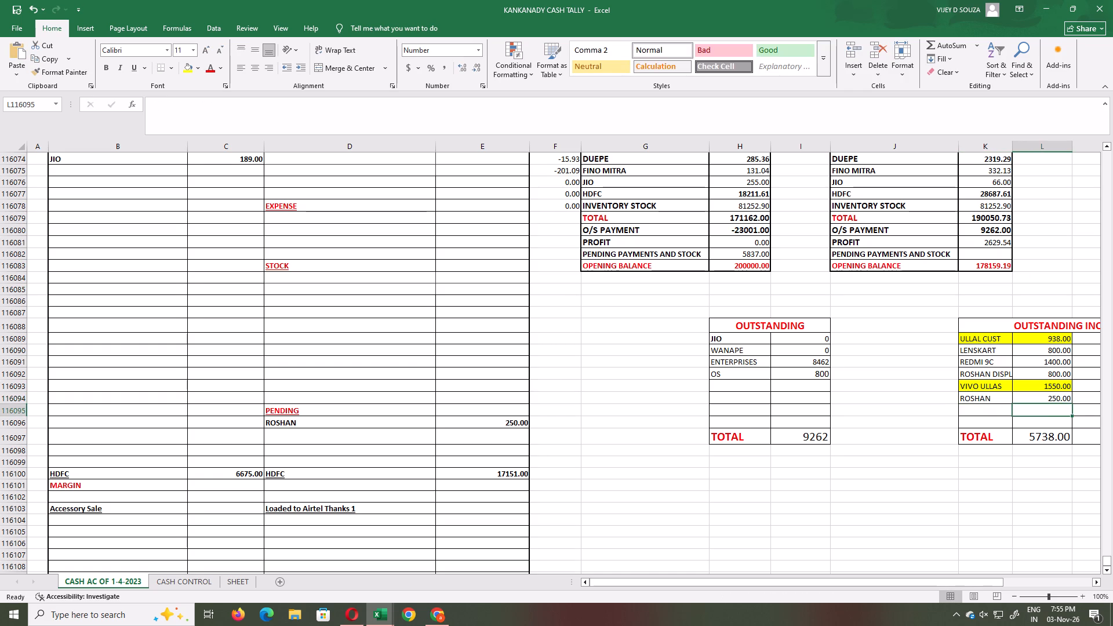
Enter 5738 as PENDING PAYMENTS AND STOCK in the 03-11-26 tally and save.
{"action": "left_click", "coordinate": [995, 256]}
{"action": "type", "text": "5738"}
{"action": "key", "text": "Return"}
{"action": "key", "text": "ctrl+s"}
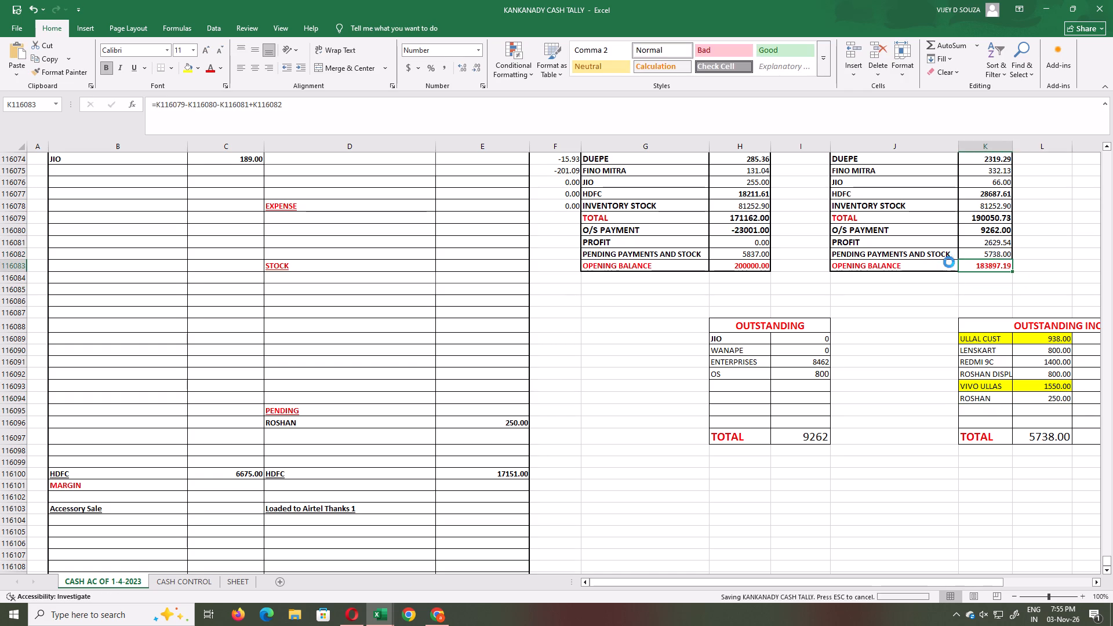
Check the cash account, replace the LENSKART row in the outstanding income table with a copy of ROSHAN 250, clear the original ROSHAN row, and save.
{"action": "scroll", "coordinate": [601, 312], "scroll_direction": "up", "scroll_amount": 15}
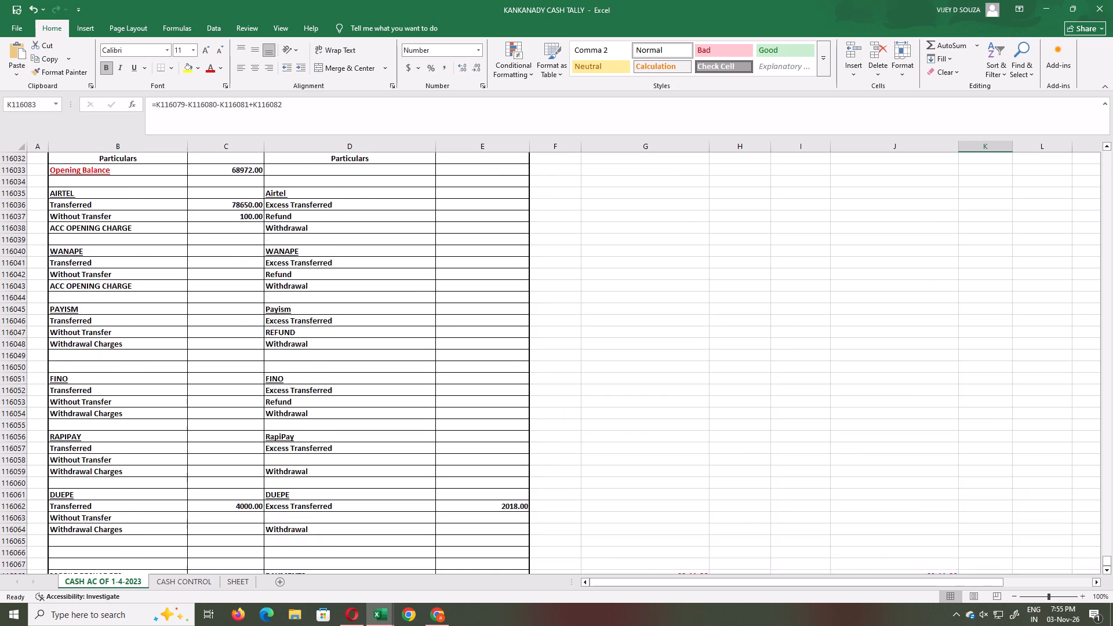
{"action": "scroll", "coordinate": [601, 312], "scroll_direction": "up", "scroll_amount": 2}
{"action": "scroll", "coordinate": [601, 312], "scroll_direction": "down", "scroll_amount": 20}
{"action": "scroll", "coordinate": [601, 312], "scroll_direction": "down", "scroll_amount": 13}
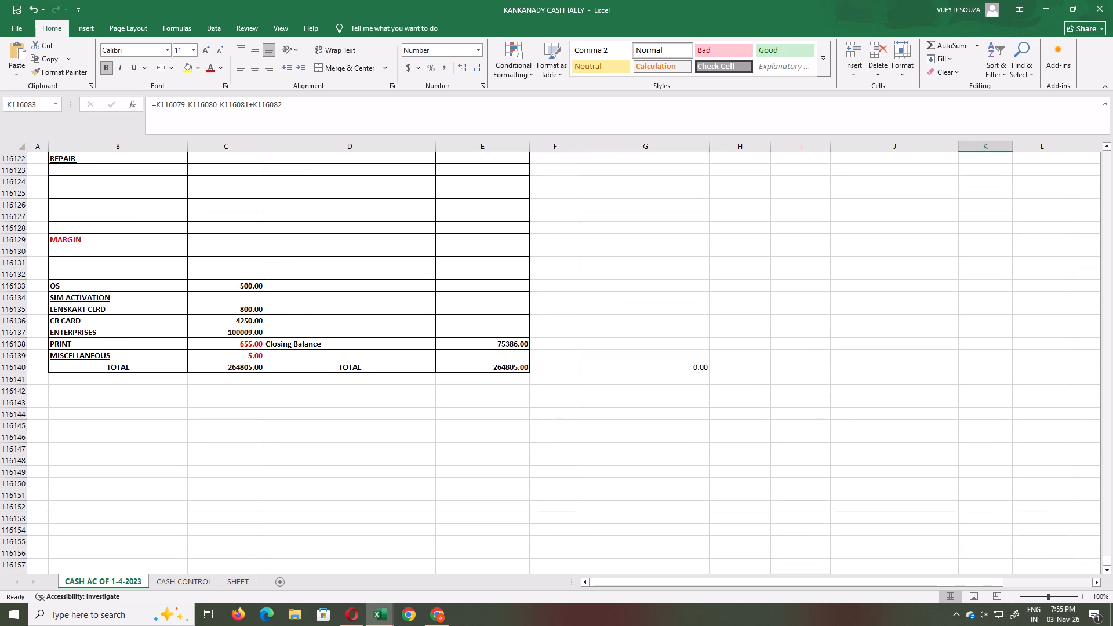
{"action": "key", "text": "ctrl+s"}
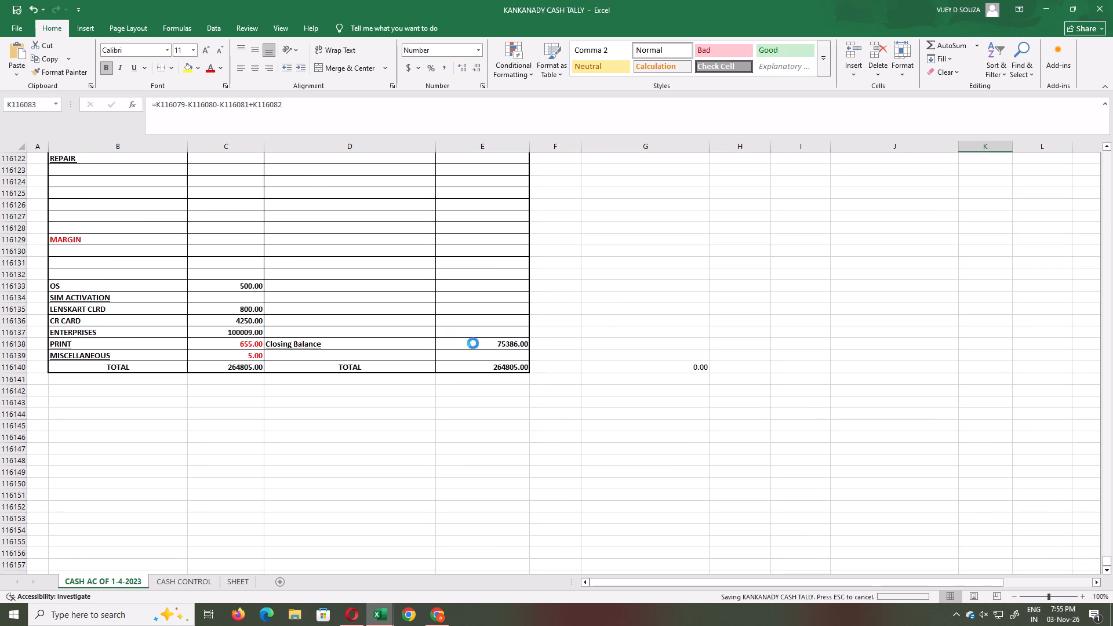
{"action": "scroll", "coordinate": [704, 362], "scroll_direction": "up", "scroll_amount": 13}
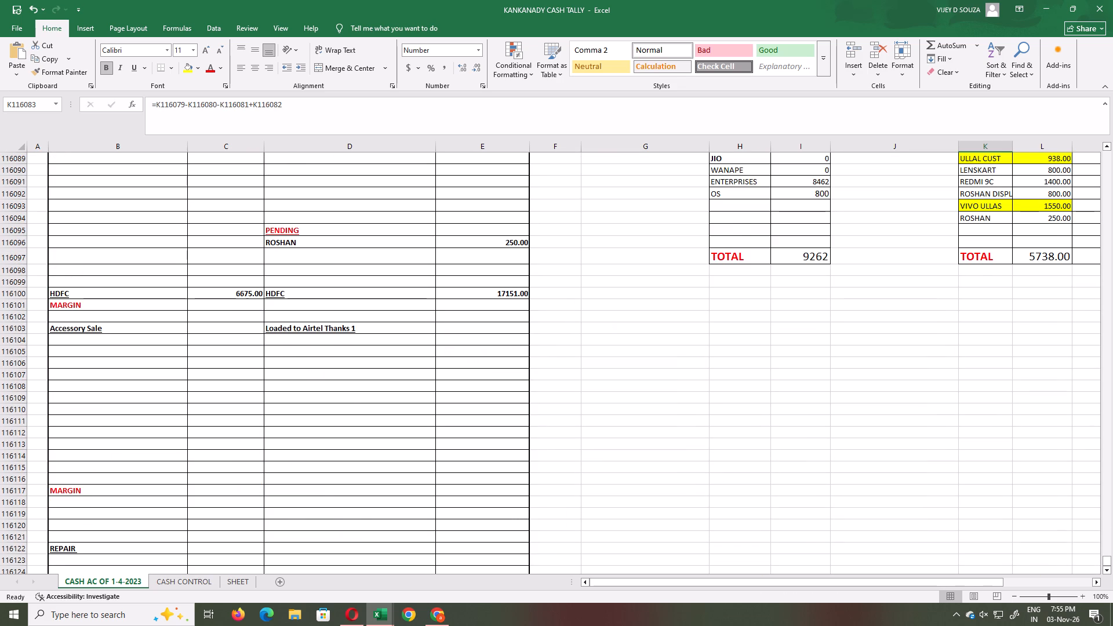
{"action": "left_click_drag", "start_coordinate": [1002, 294], "coordinate": [1033, 289]}
{"action": "key", "text": "ctrl+c"}
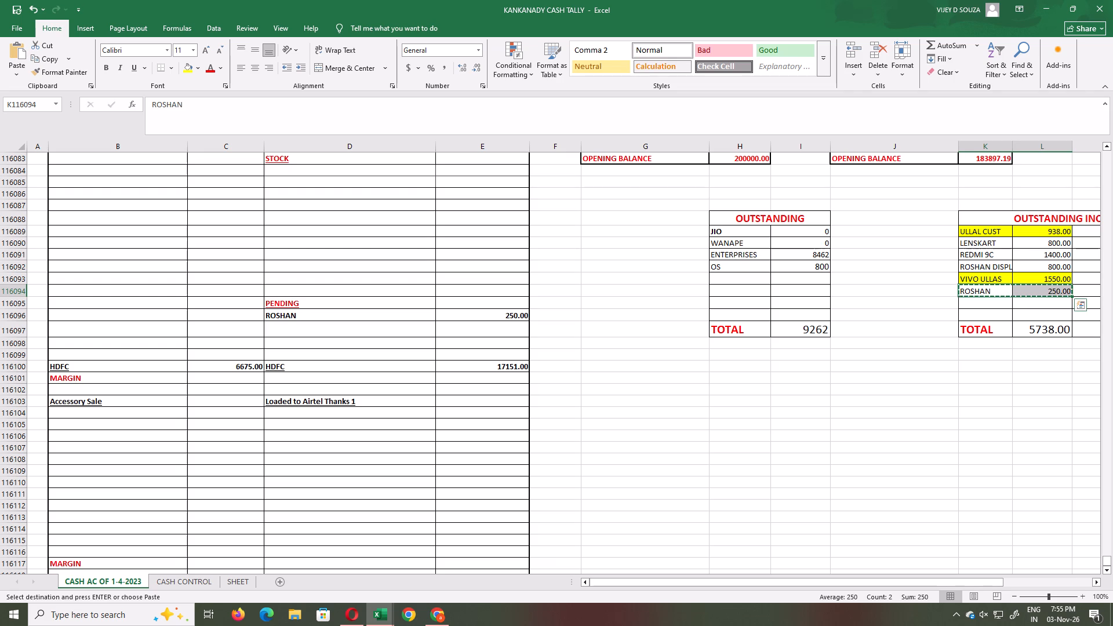
{"action": "left_click", "coordinate": [1005, 246]}
{"action": "key", "text": "ctrl+v"}
{"action": "left_click_drag", "start_coordinate": [997, 293], "coordinate": [1017, 292]}
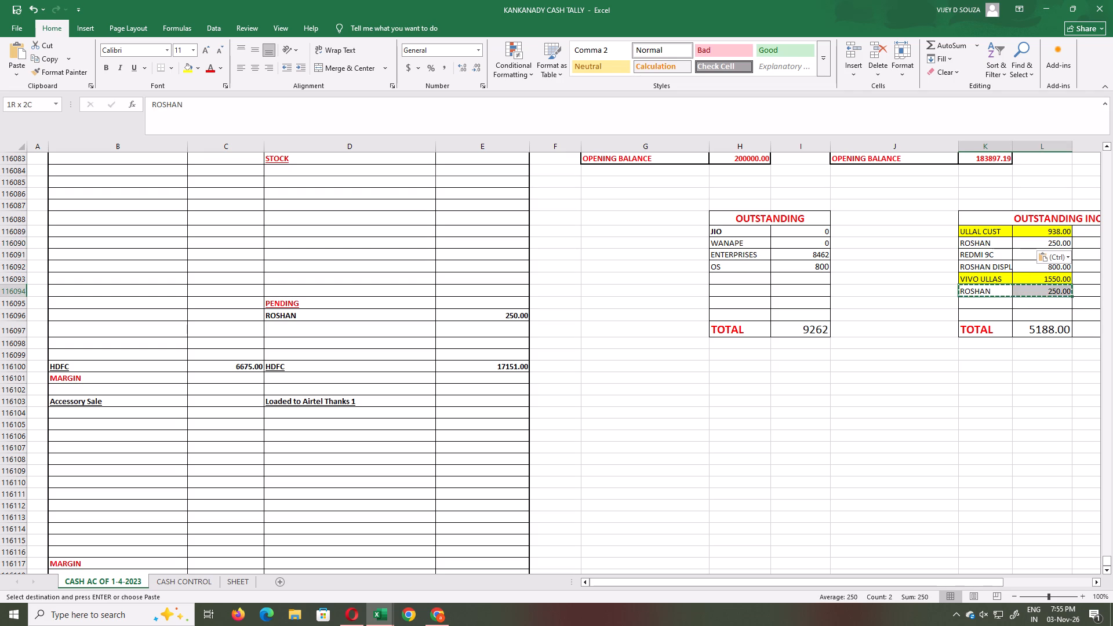
{"action": "key", "text": "Delete"}
{"action": "key", "text": "ctrl+s"}
Set PENDING PAYMENTS AND STOCK in the 03-11-26 tally to 4938.
{"action": "scroll", "coordinate": [971, 298], "scroll_direction": "up", "scroll_amount": 1}
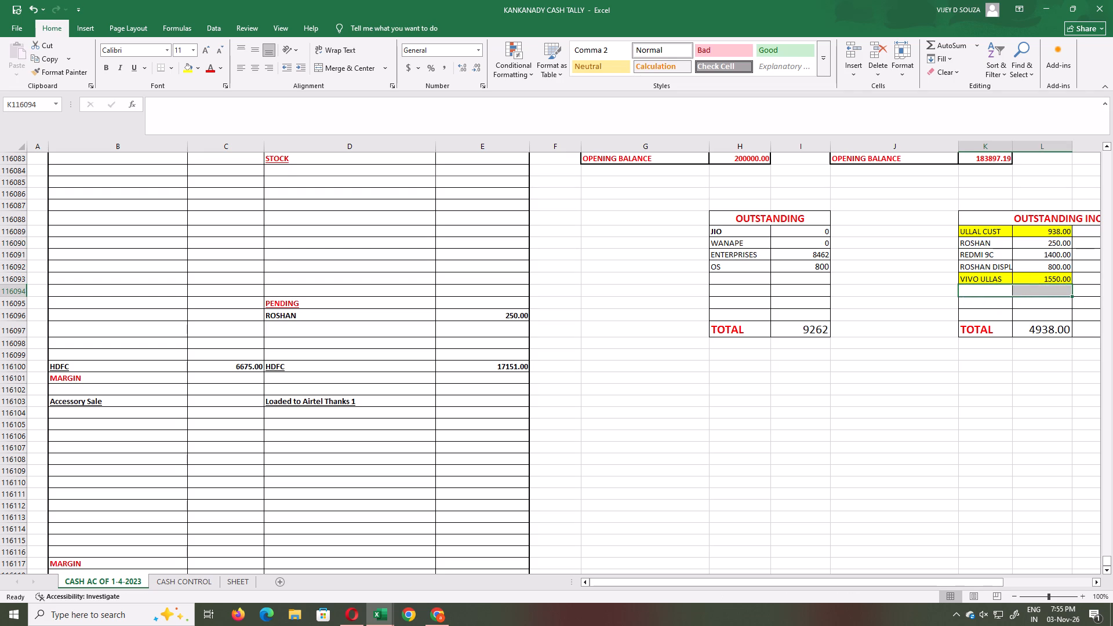
{"action": "scroll", "coordinate": [971, 298], "scroll_direction": "up", "scroll_amount": 1}
{"action": "left_click", "coordinate": [998, 217]}
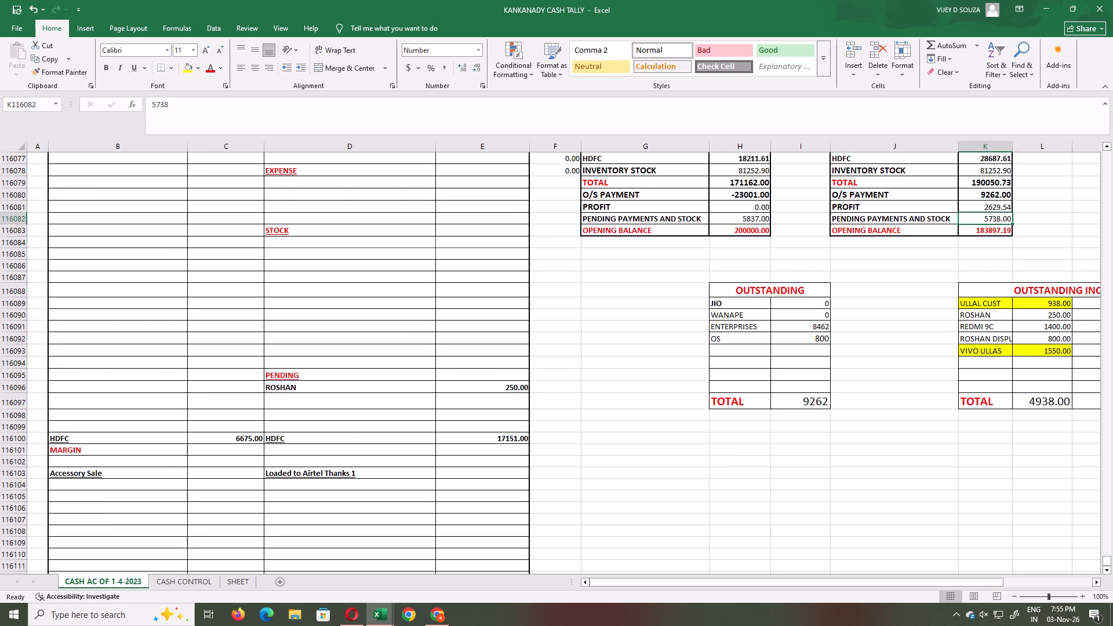
{"action": "type", "text": "4938"}
{"action": "key", "text": "Return"}
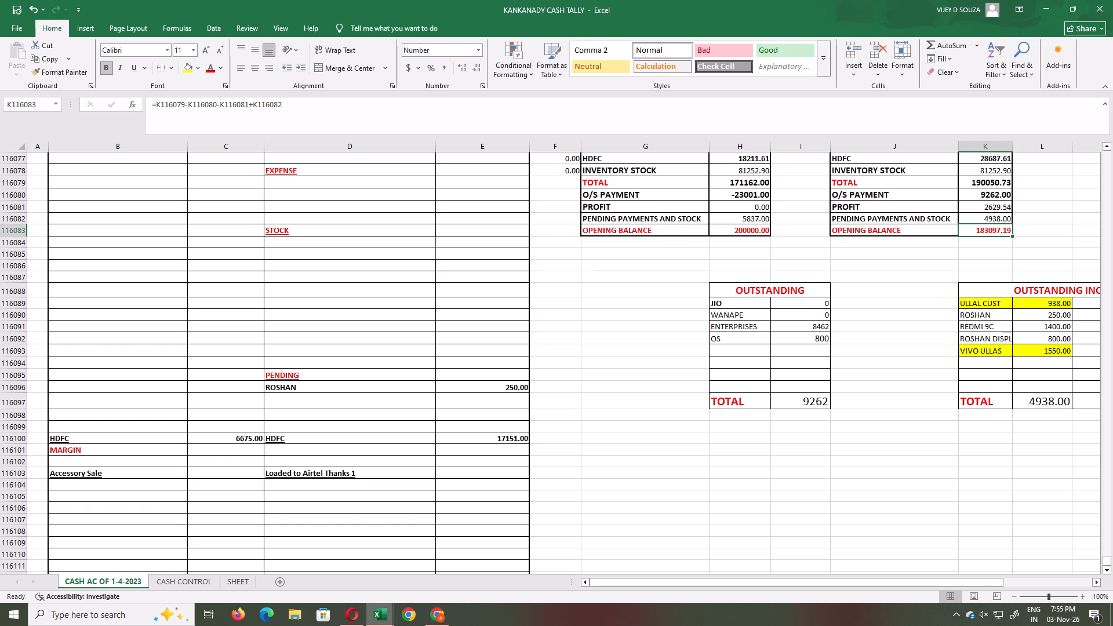
Set the ENTERPRISES amount in the OUTSTANDING table to -8462 and save.
{"action": "left_click", "coordinate": [820, 323]}
{"action": "type", "text": "-8462"}
{"action": "key", "text": "Return"}
{"action": "key", "text": "ctrl+s"}
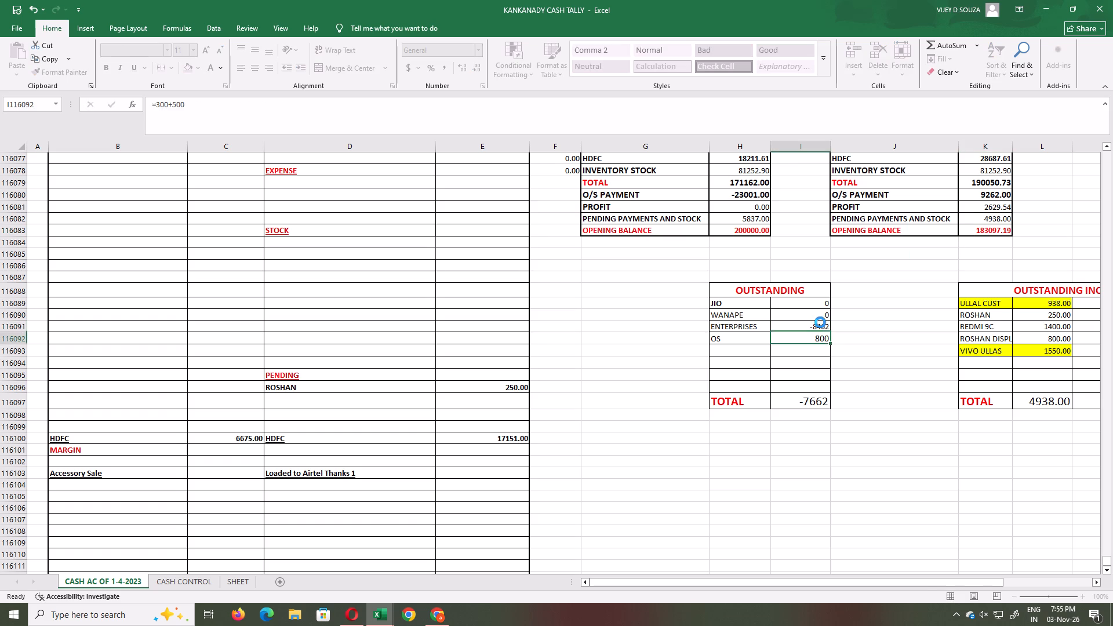
Set the 03-11-26 tally's O/S PAYMENT to -7662 and save the workbook.
{"action": "left_click", "coordinate": [985, 190]}
{"action": "type", "text": "-7662"}
{"action": "key", "text": "Return"}
{"action": "key", "text": "ctrl+s"}
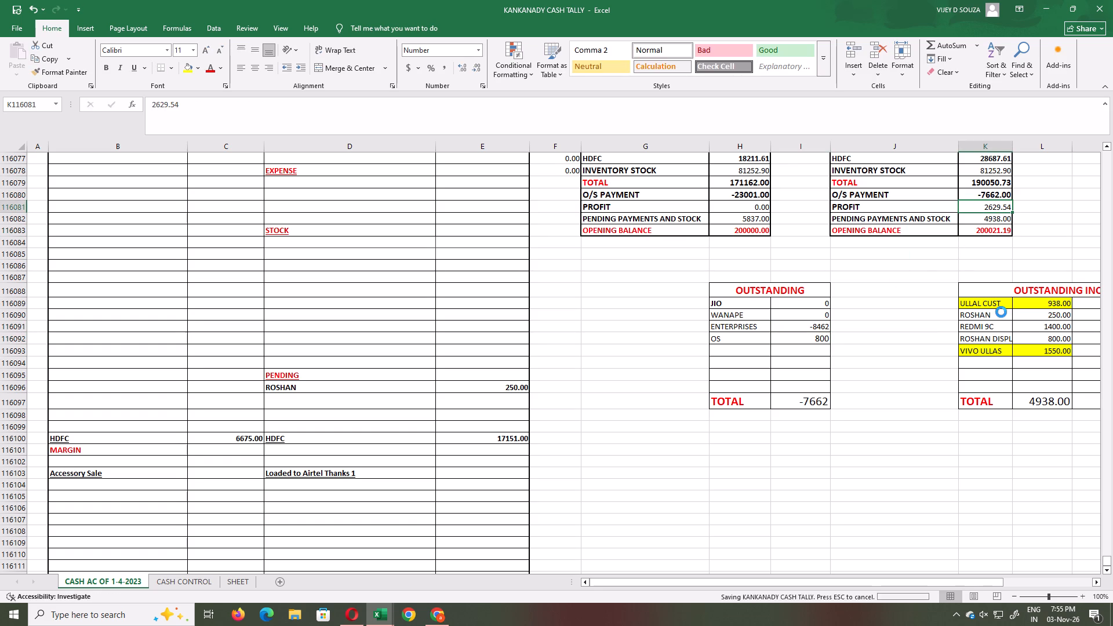
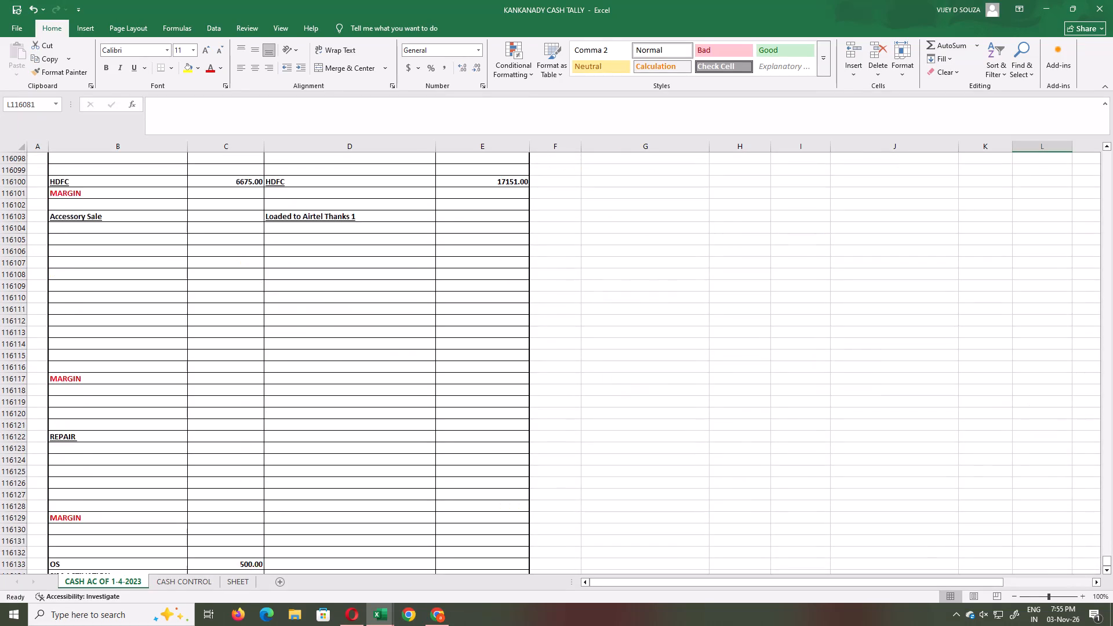
Check the cash account, 03-11-26 tally and outstanding tables against the November KANKANADY table in the profit-loss workbook.
{"action": "scroll", "coordinate": [565, 301], "scroll_direction": "up", "scroll_amount": 20}
{"action": "scroll", "coordinate": [565, 301], "scroll_direction": "down", "scroll_amount": 10}
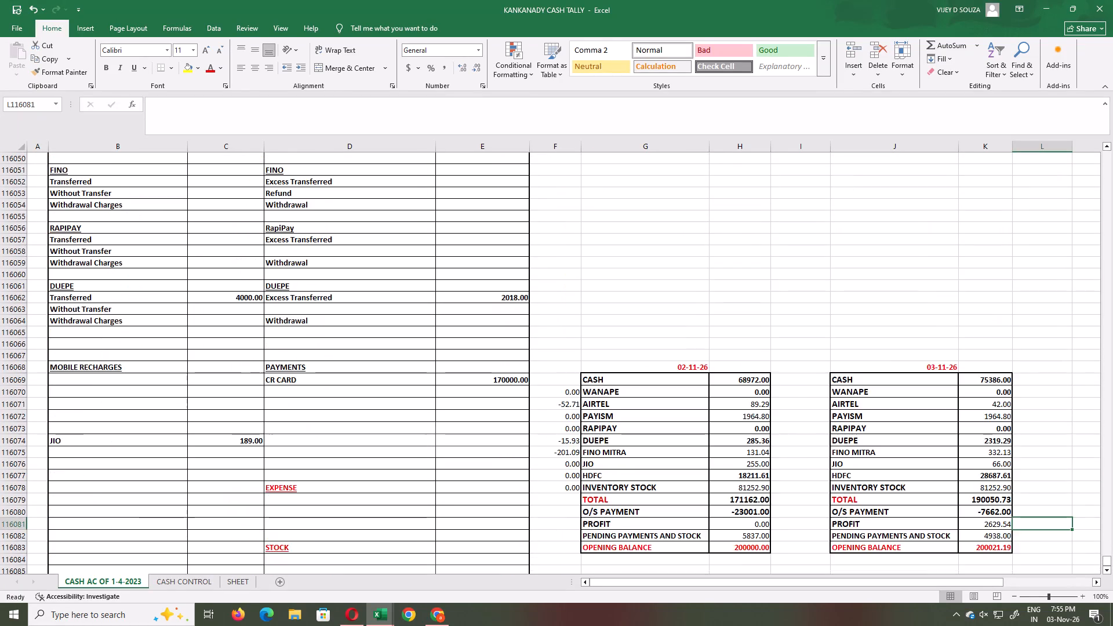
{"action": "scroll", "coordinate": [572, 297], "scroll_direction": "down", "scroll_amount": 12}
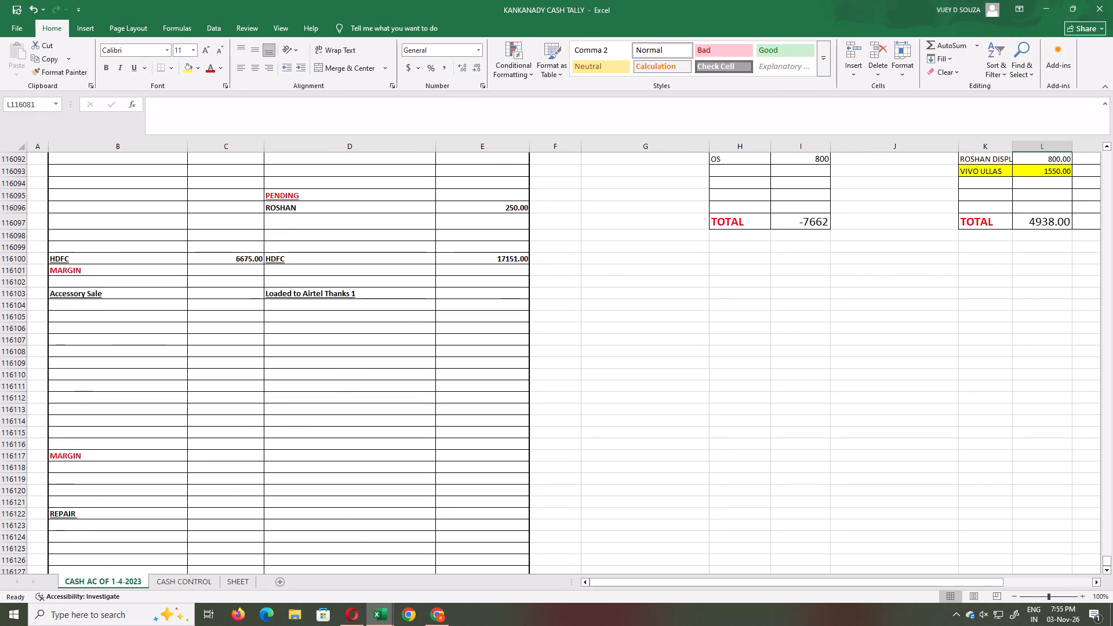
{"action": "scroll", "coordinate": [551, 300], "scroll_direction": "down", "scroll_amount": 3}
{"action": "scroll", "coordinate": [551, 300], "scroll_direction": "up", "scroll_amount": 4}
{"action": "scroll", "coordinate": [551, 300], "scroll_direction": "down", "scroll_amount": 7}
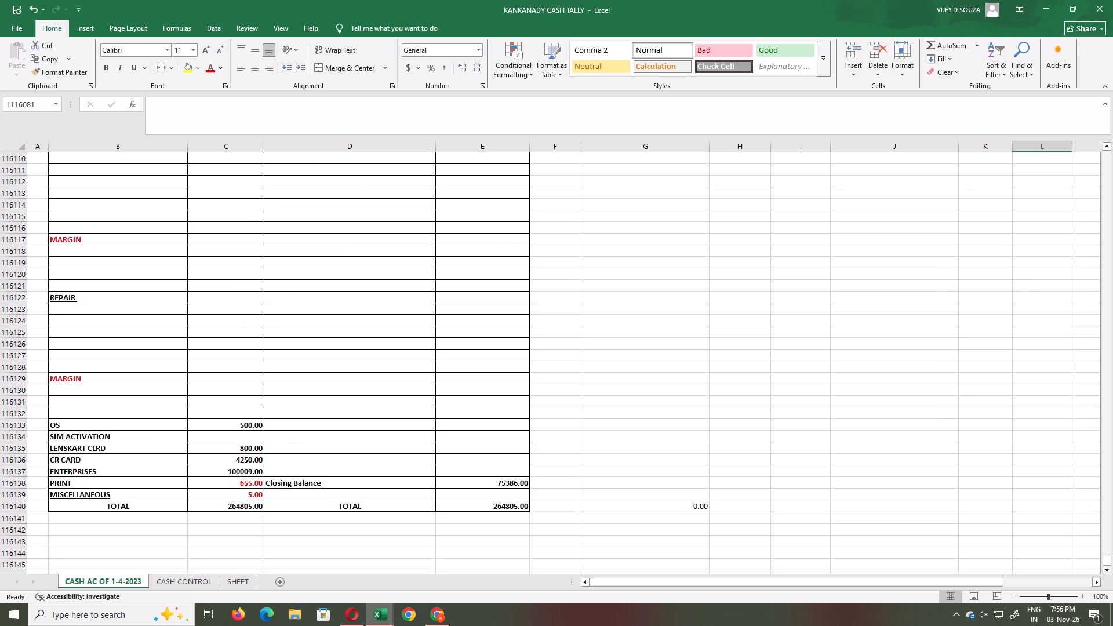
{"action": "key", "text": "alt+Tab"}
{"action": "key", "text": "alt+Tab"}
{"action": "scroll", "coordinate": [548, 304], "scroll_direction": "up", "scroll_amount": 6}
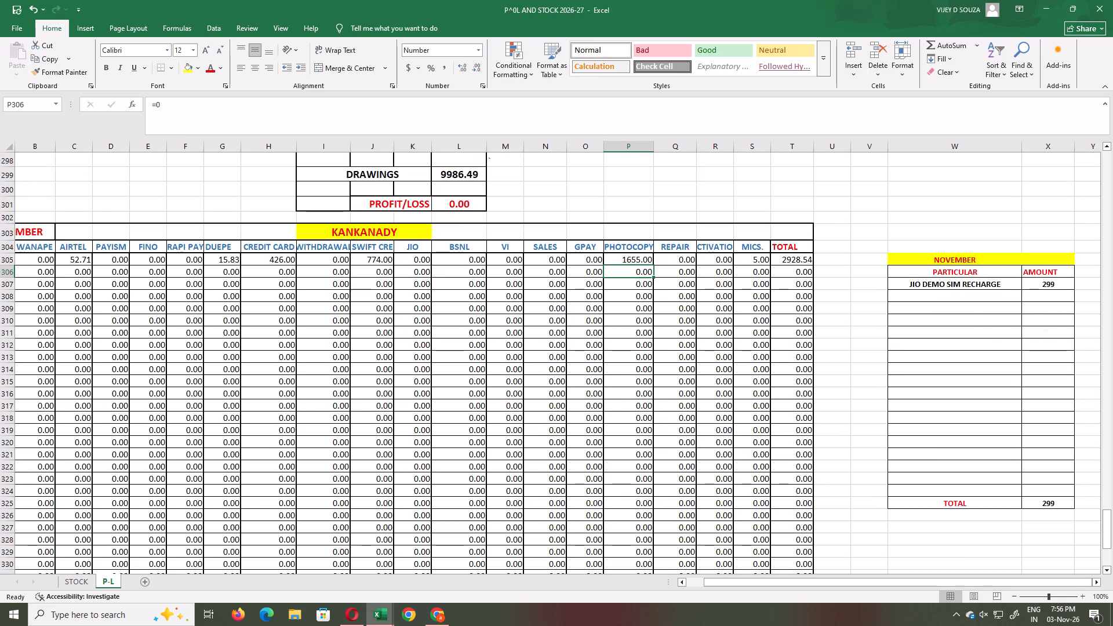
{"action": "key", "text": "alt+Tab"}
{"action": "scroll", "coordinate": [560, 303], "scroll_direction": "up", "scroll_amount": 11}
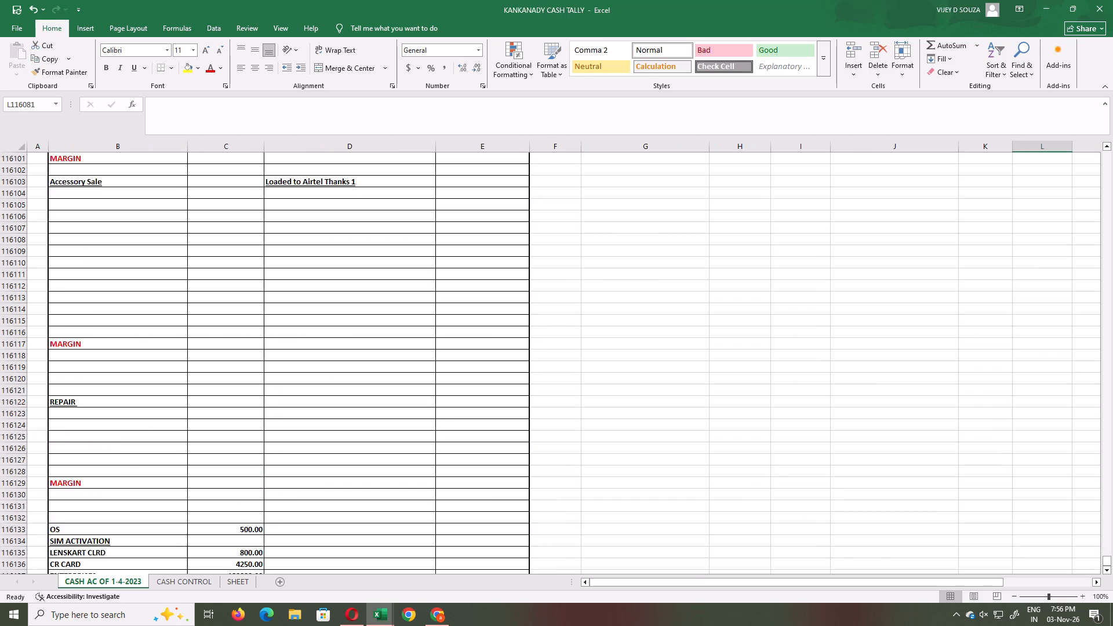
{"action": "scroll", "coordinate": [560, 303], "scroll_direction": "up", "scroll_amount": 3}
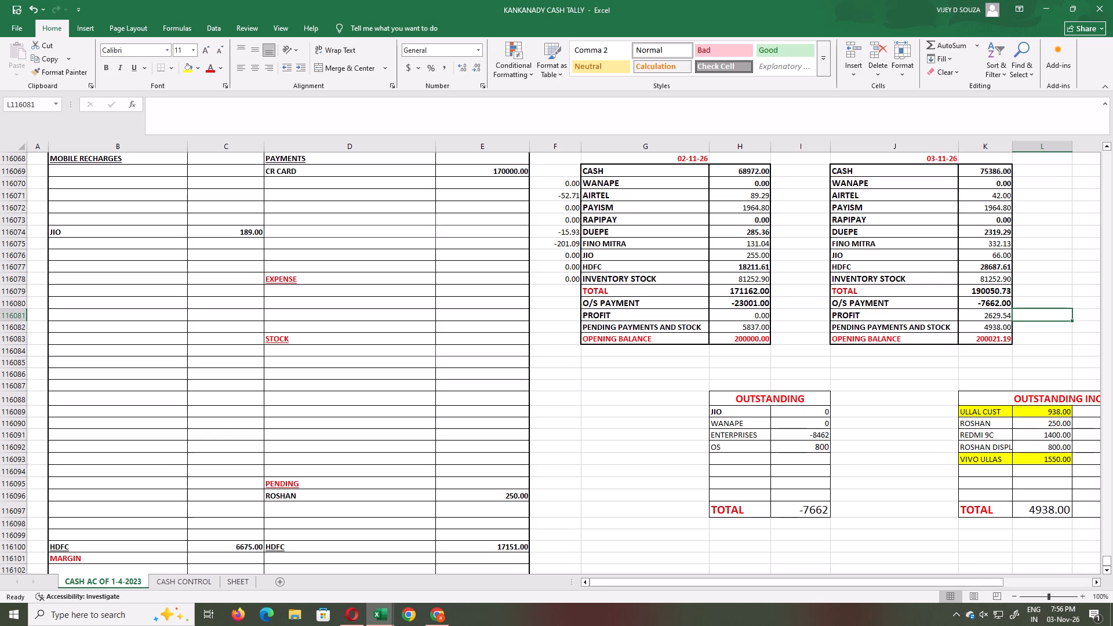
Enter 21.19 as SALES in the first row of the November KANKANADY table in the profit-loss workbook.
{"action": "scroll", "coordinate": [584, 282], "scroll_direction": "up", "scroll_amount": 3}
{"action": "scroll", "coordinate": [580, 283], "scroll_direction": "down", "scroll_amount": 4}
{"action": "key", "text": "alt+Tab"}
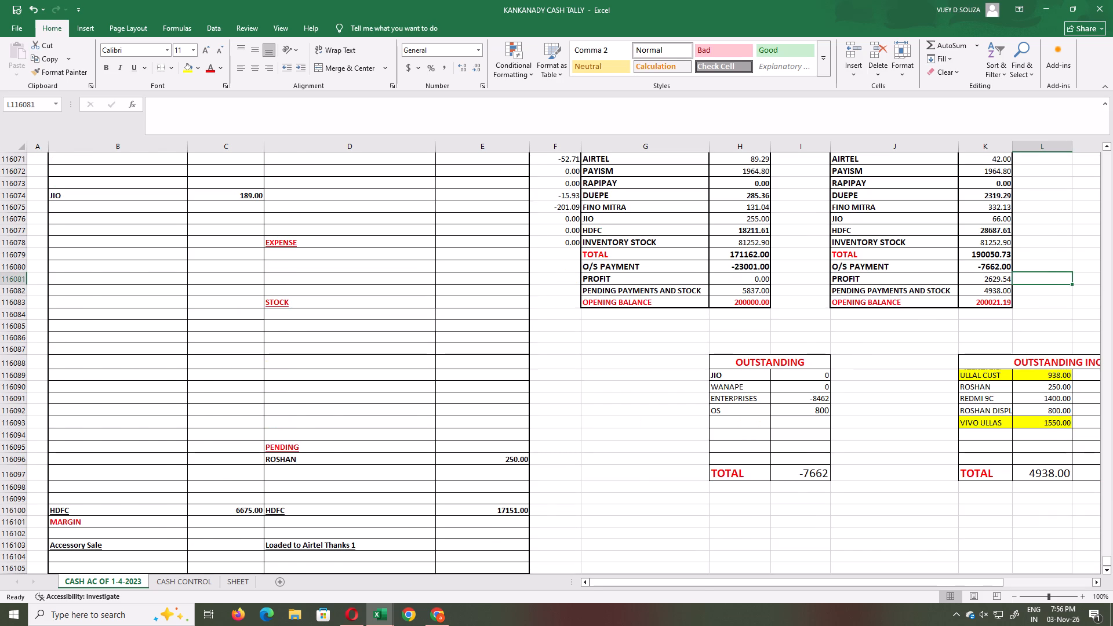
{"action": "left_click", "coordinate": [706, 259]}
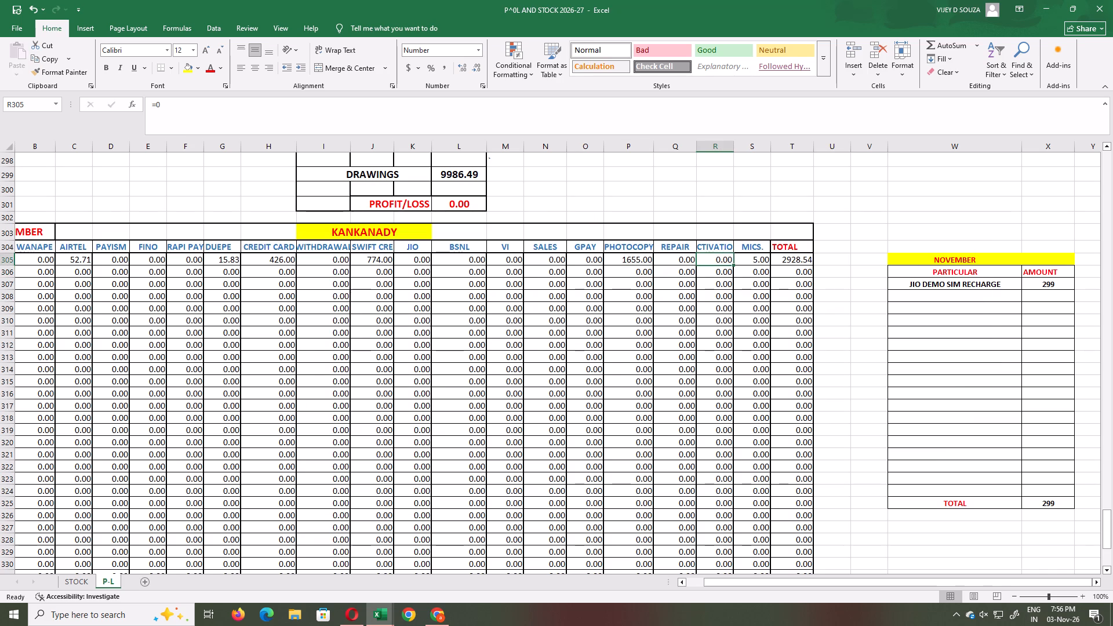
{"action": "left_click", "coordinate": [750, 260]}
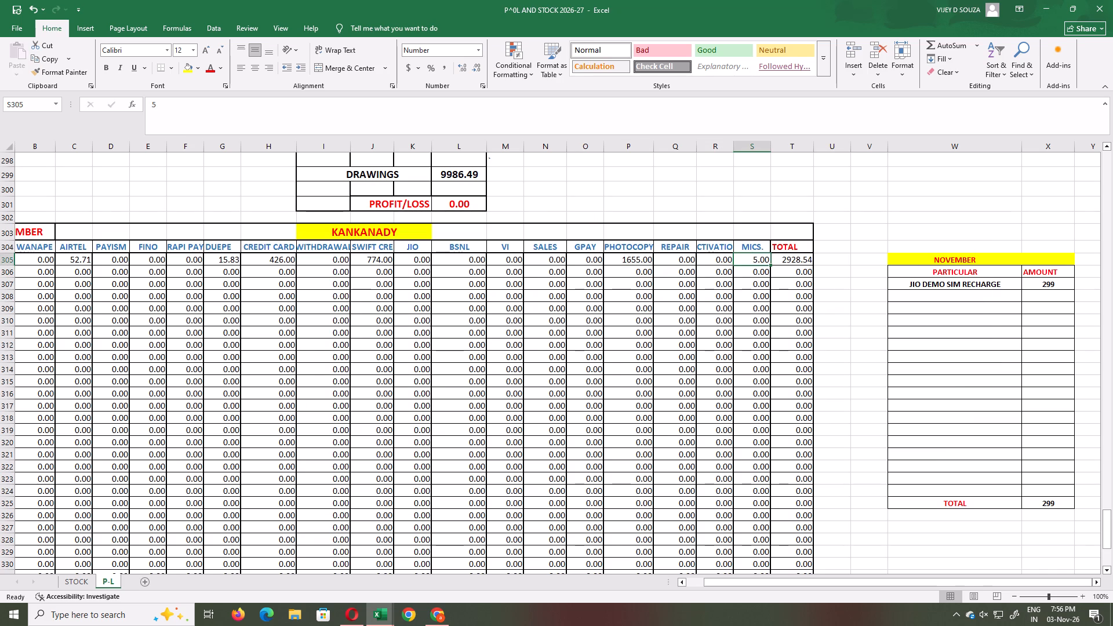
{"action": "left_click", "coordinate": [559, 260]}
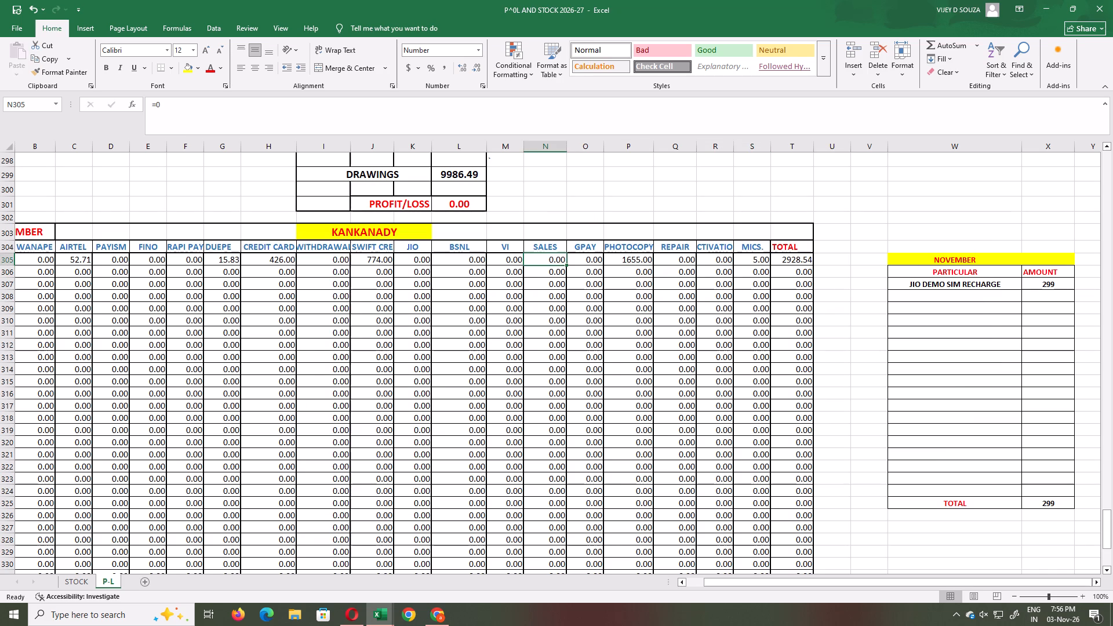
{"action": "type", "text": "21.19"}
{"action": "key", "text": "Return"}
Set PROFIT in the 03-11-26 tally of the KANKANADY CASH TALLY workbook to 2650.73 and save.
{"action": "scroll", "coordinate": [572, 278], "scroll_direction": "down", "scroll_amount": 2}
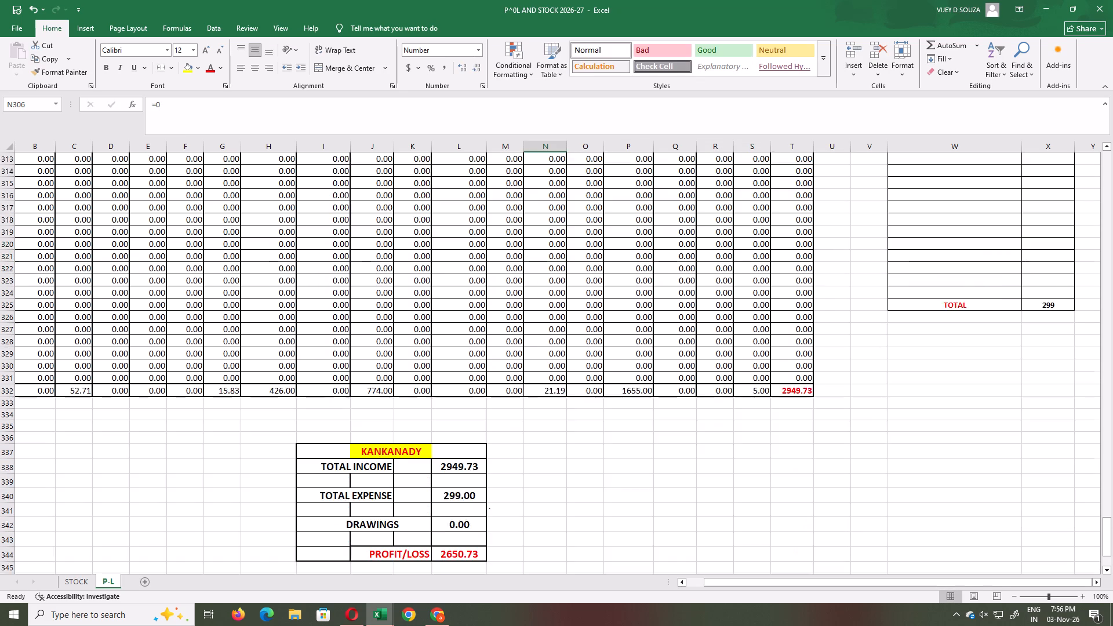
{"action": "scroll", "coordinate": [573, 276], "scroll_direction": "down", "scroll_amount": 5}
{"action": "key", "text": "alt+Tab"}
{"action": "left_click", "coordinate": [1001, 282]}
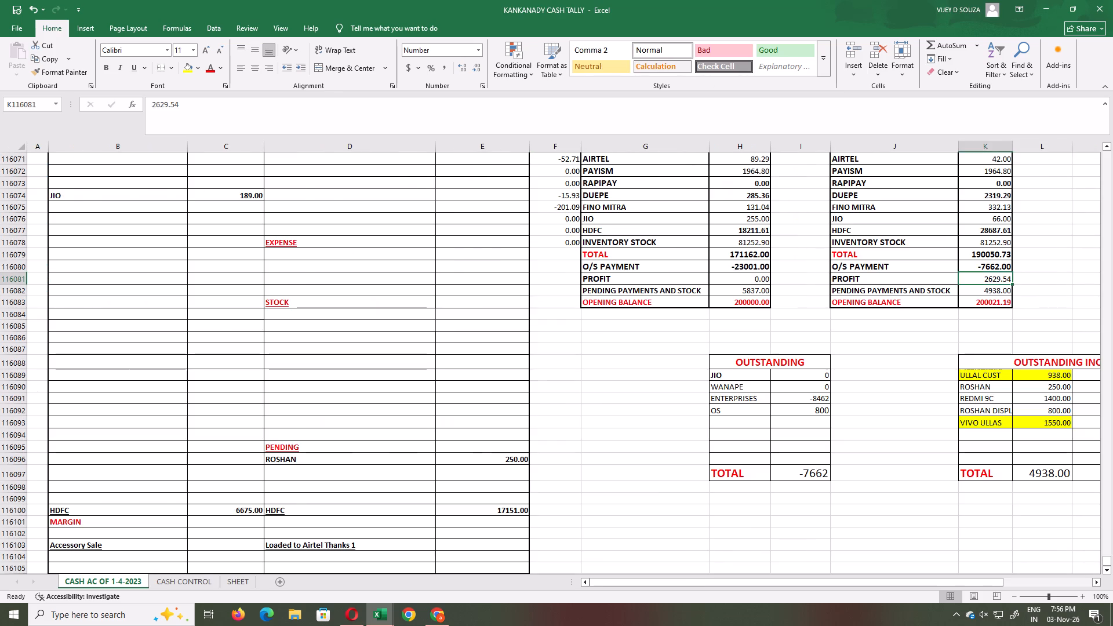
{"action": "key", "text": "alt+Tab"}
{"action": "key", "text": "alt+Tab"}
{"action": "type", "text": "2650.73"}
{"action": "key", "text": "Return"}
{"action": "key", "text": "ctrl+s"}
{"action": "left_click", "coordinate": [878, 238]}
{"action": "key", "text": "ctrl+a"}
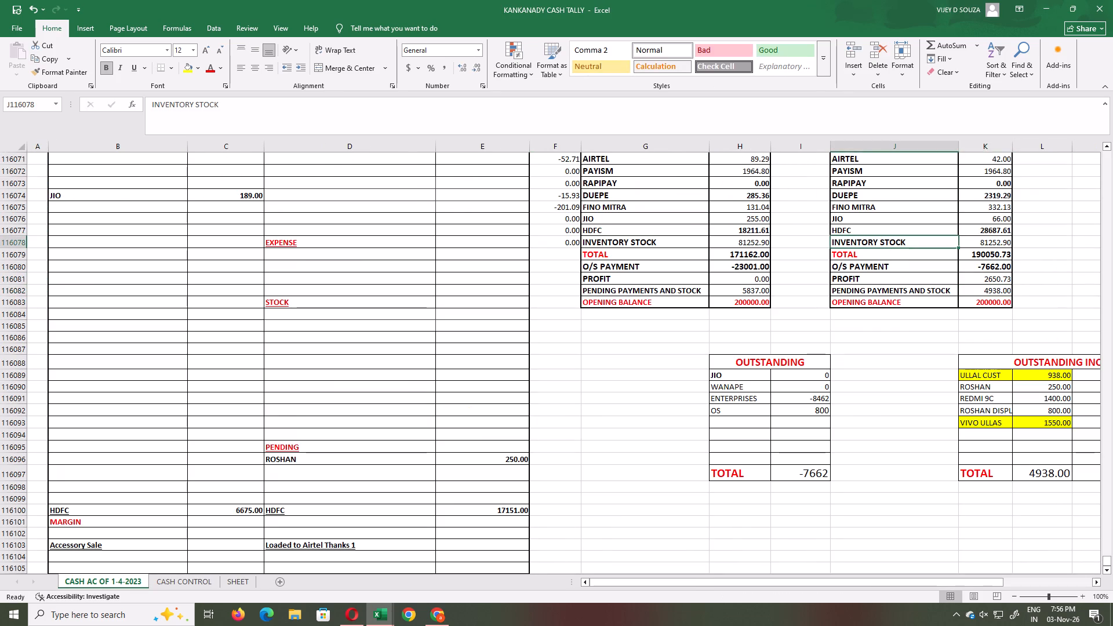